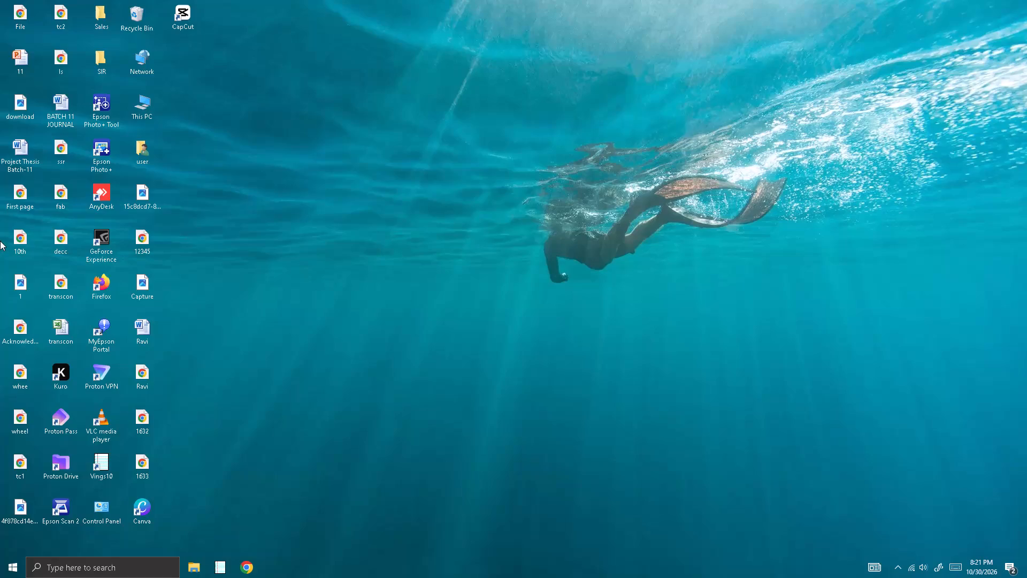
# Launch the Vings10 application.
pyautogui.click(211, 577)
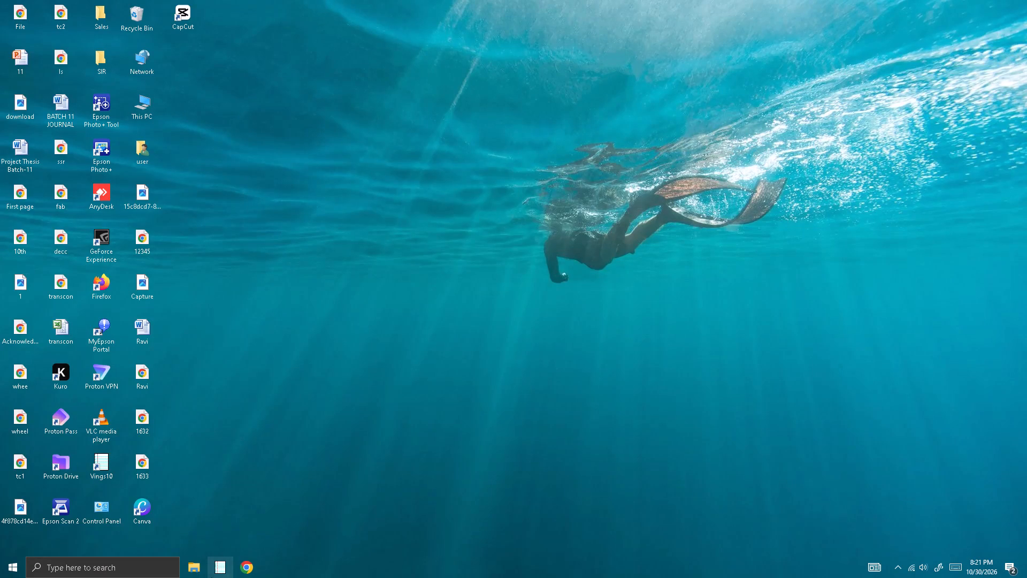
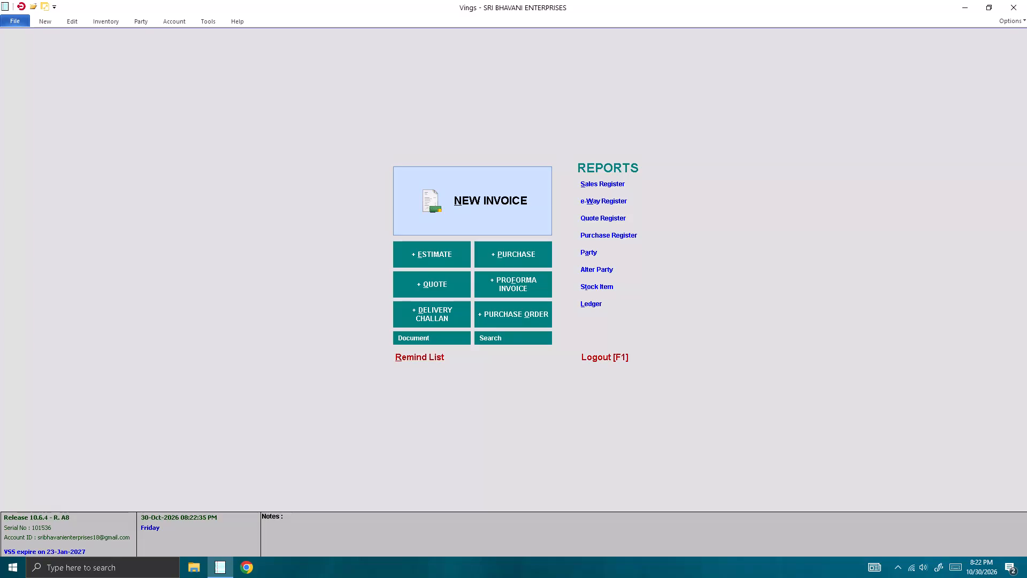
# Show the Sales Register for the period starting 01-Oct-2026 and ending 30-Oct-2026.
pyautogui.click(595, 181)
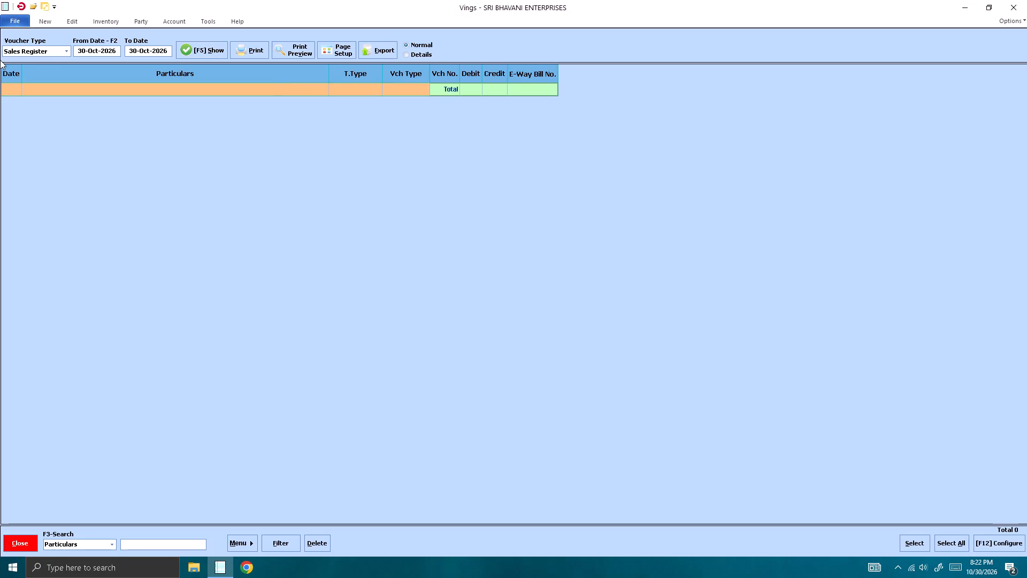
pyautogui.click(81, 49)
pyautogui.click(82, 50)
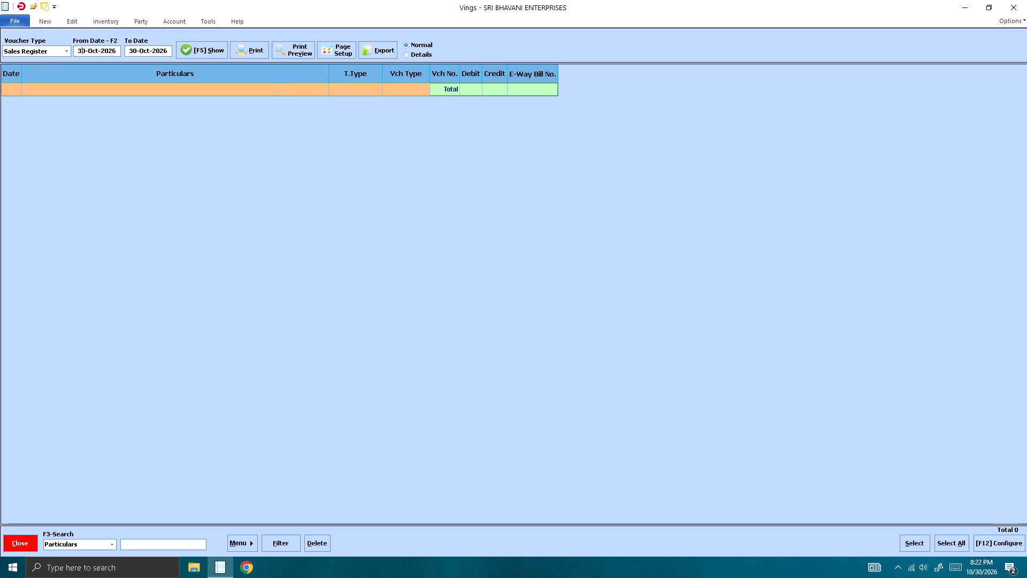
pyautogui.click(83, 51)
pyautogui.press('BackSpace')
pyautogui.press('BackSpace')
pyautogui.press('End')
pyautogui.click(79, 54)
pyautogui.press('1')
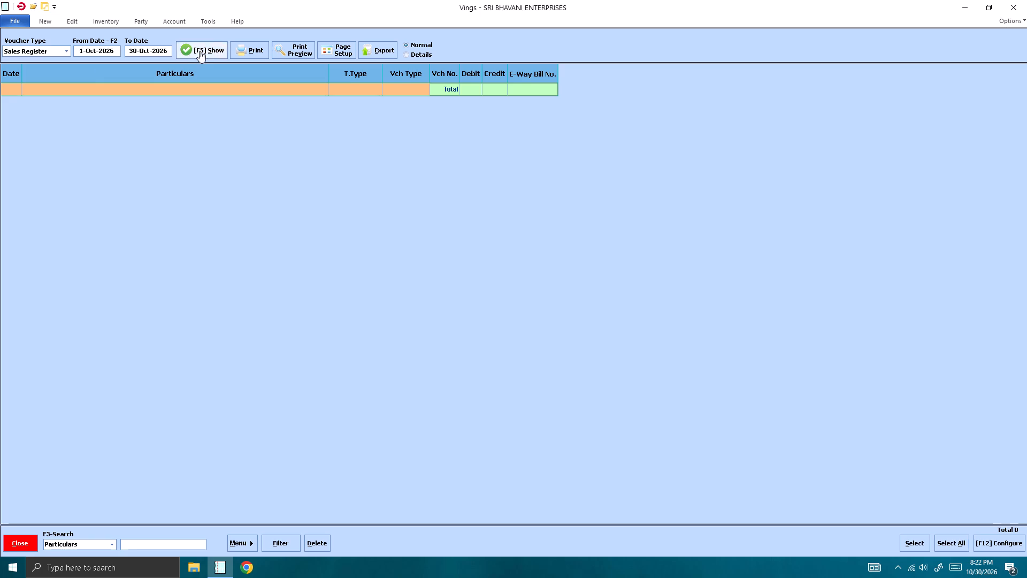
pyautogui.click(200, 48)
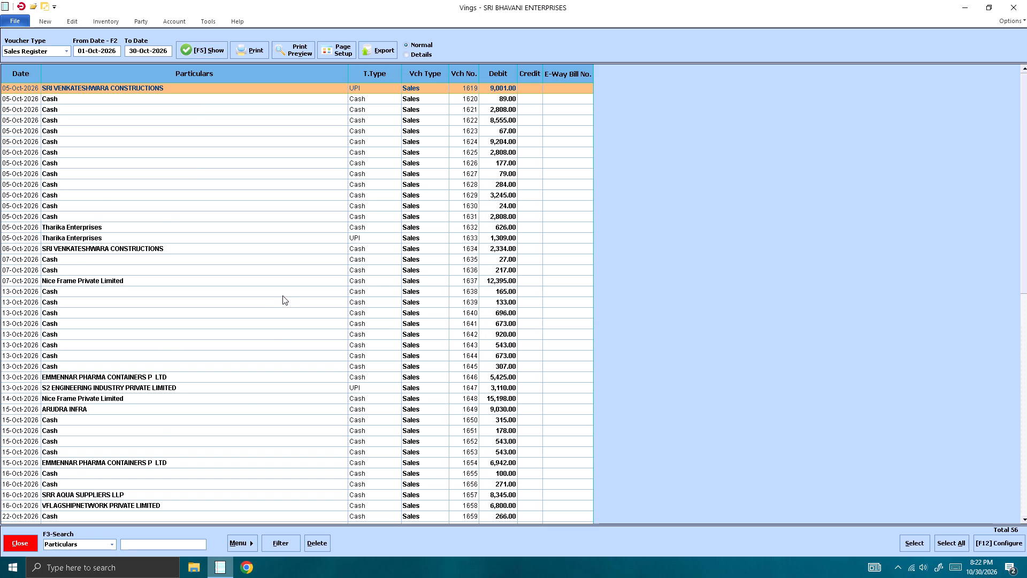
# Open the sri sri sai ram print pack sales voucher, number 1673, dated 22-Oct-2026, from the register.
pyautogui.scroll(-1, 281, 295)
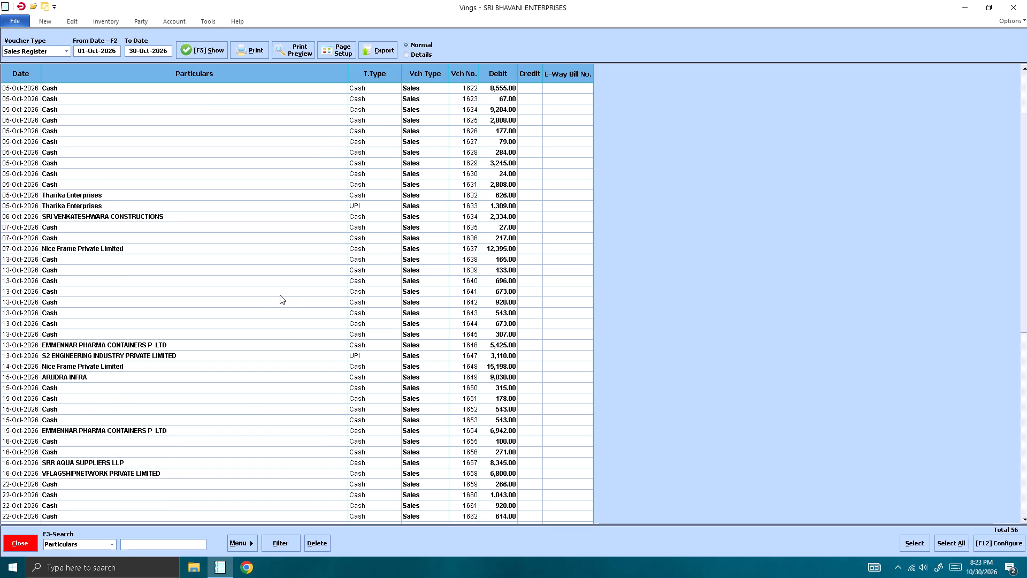
pyautogui.scroll(-3, 280, 295)
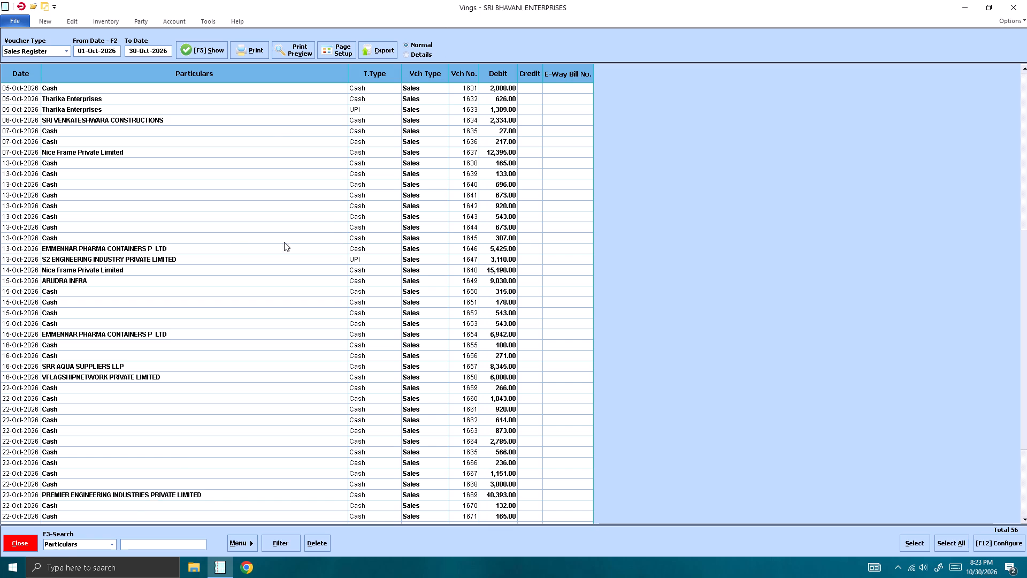
pyautogui.scroll(-4, 117, 313)
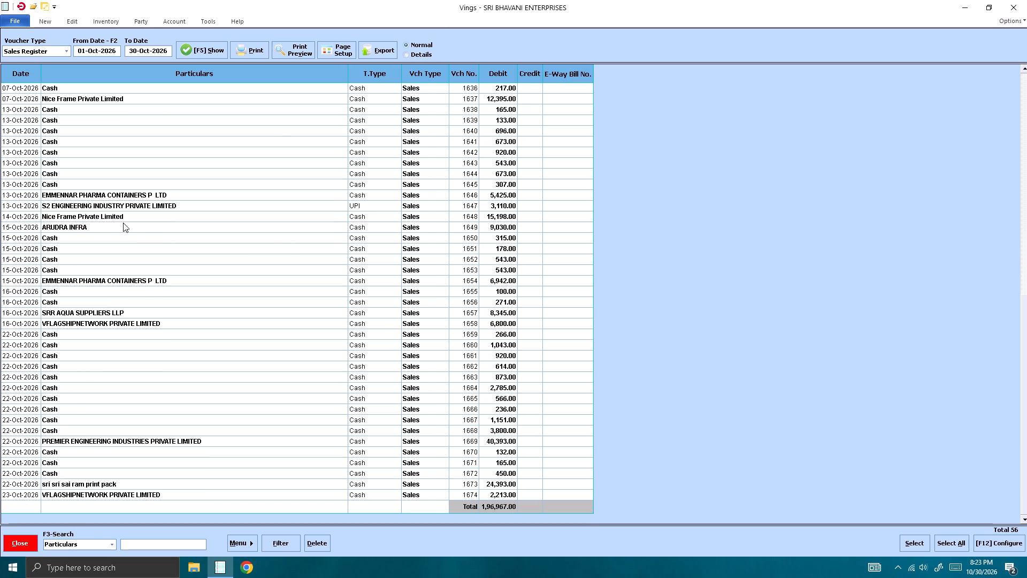
pyautogui.click(134, 484)
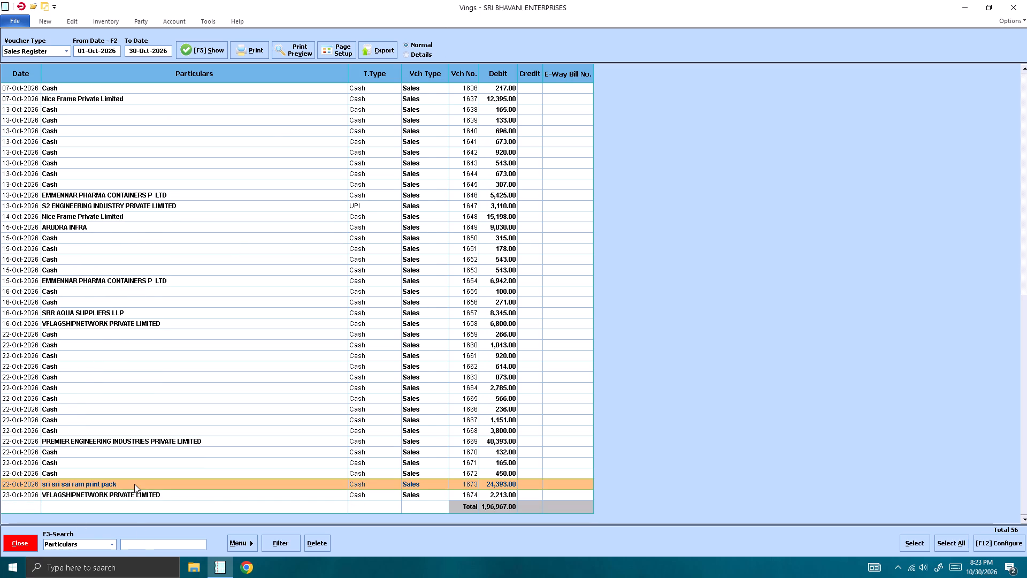
pyautogui.press('Return')
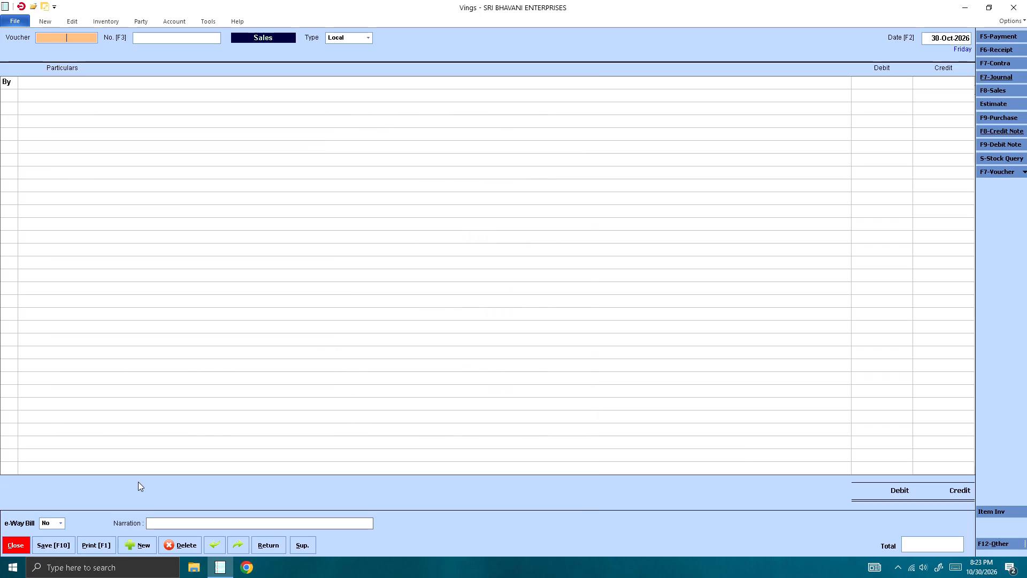
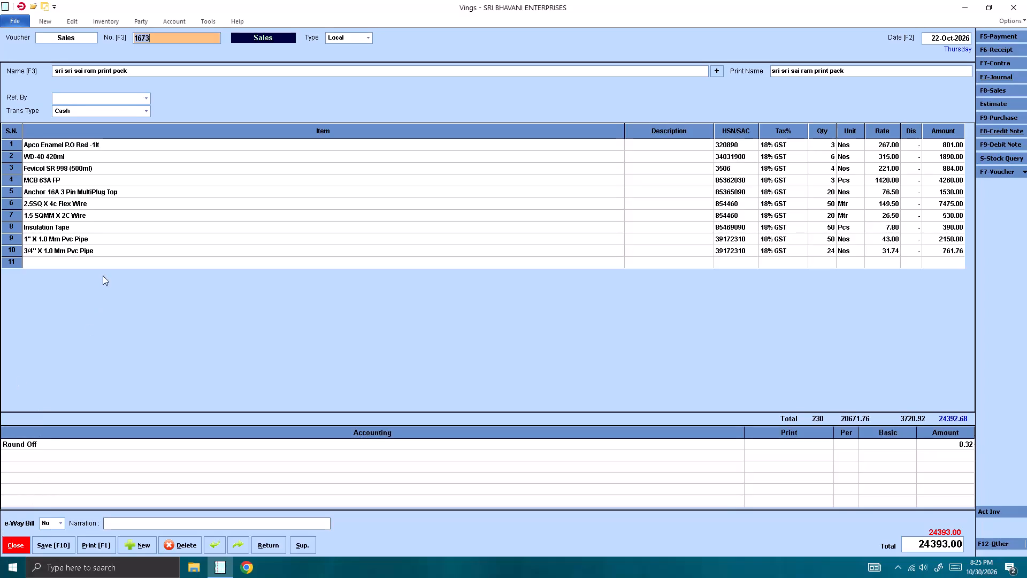
# Add the item 50w Orbit Flood Light on line 11 of the sales voucher.
pyautogui.click(91, 258)
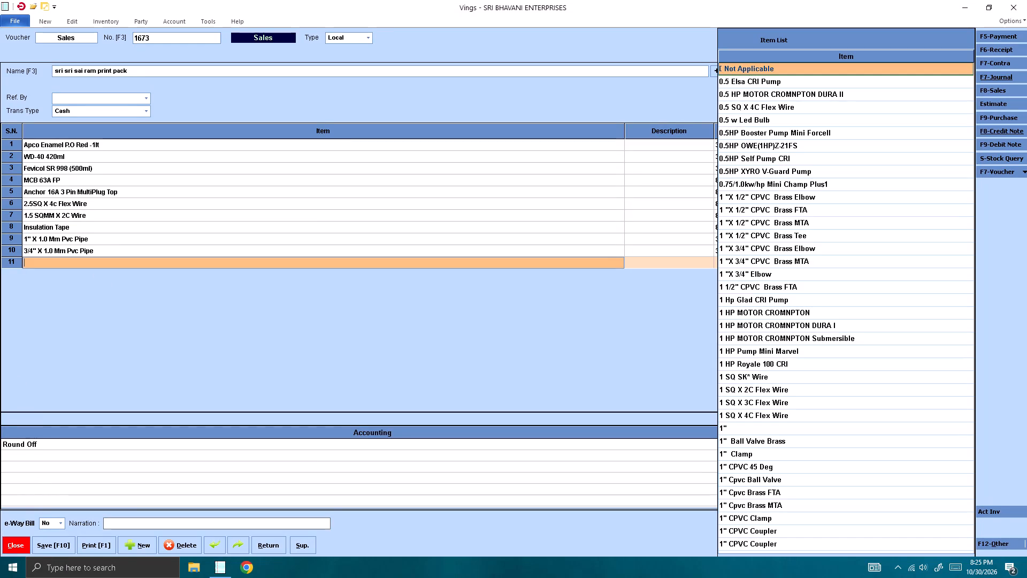
pyautogui.click(95, 266)
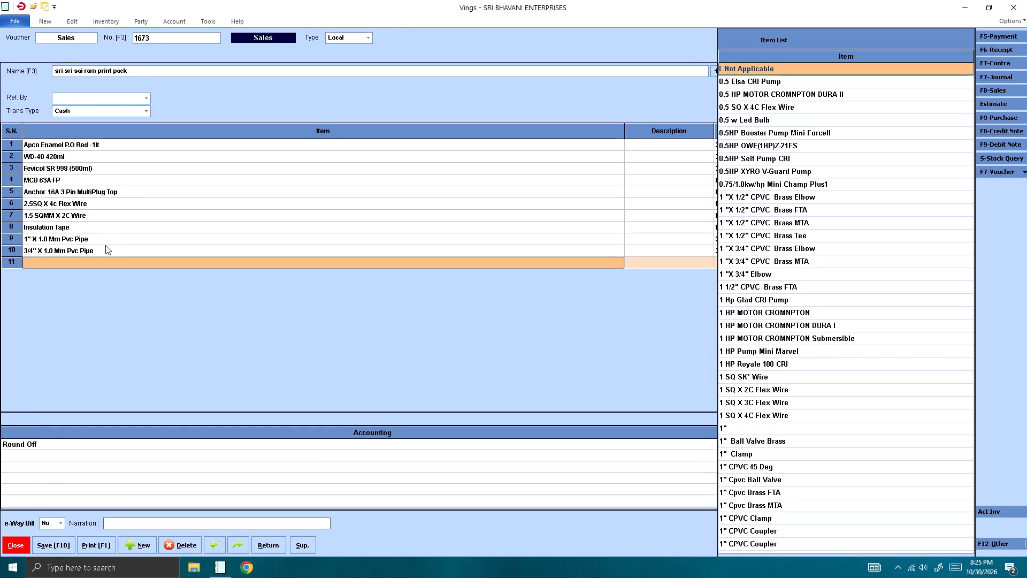
pyautogui.press('Clear')
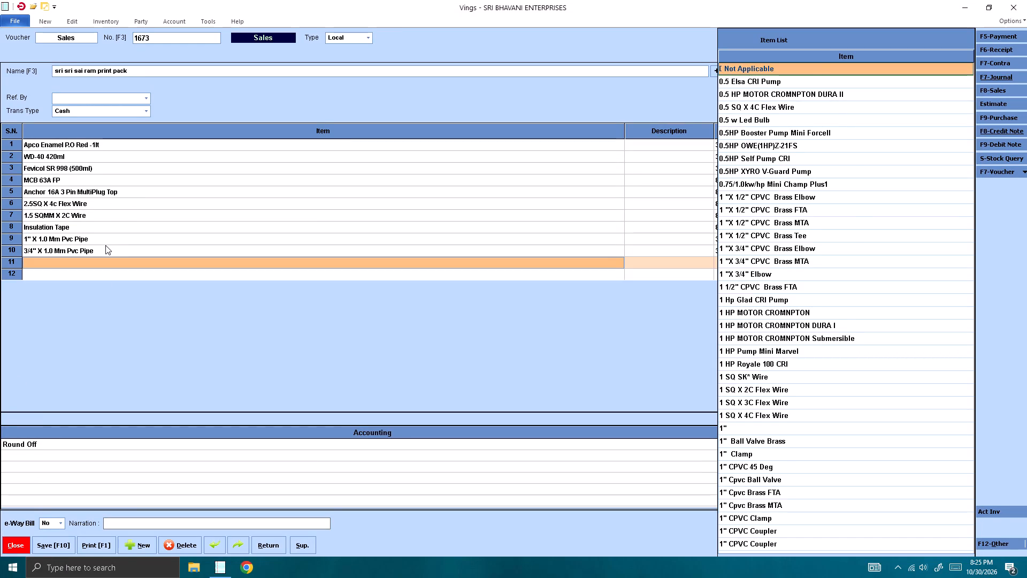
pyautogui.press('Insert')
pyautogui.press('w')
pyautogui.press('Down')
pyautogui.press('Down')
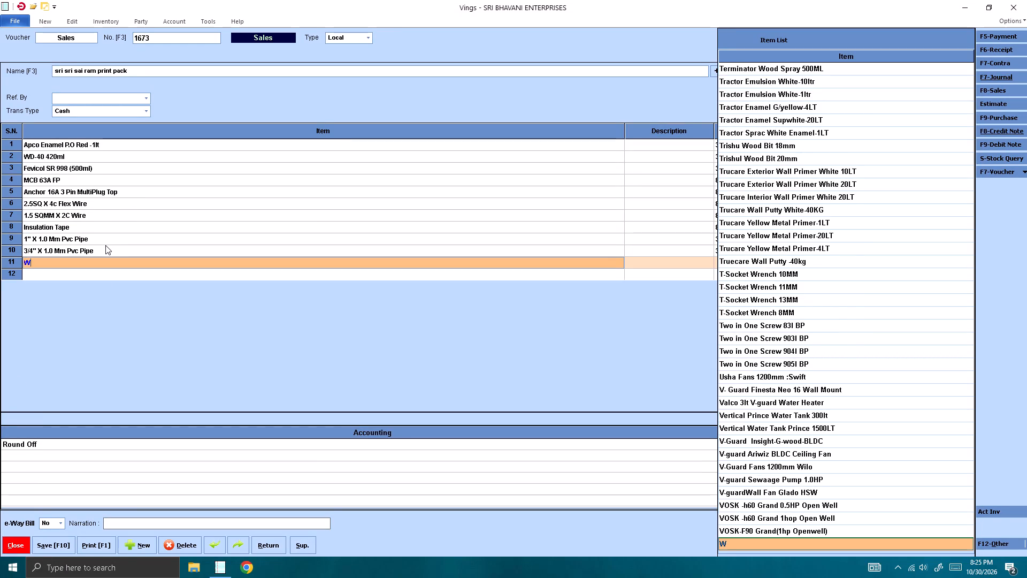
pyautogui.press('Down')
pyautogui.press('BackSpace')
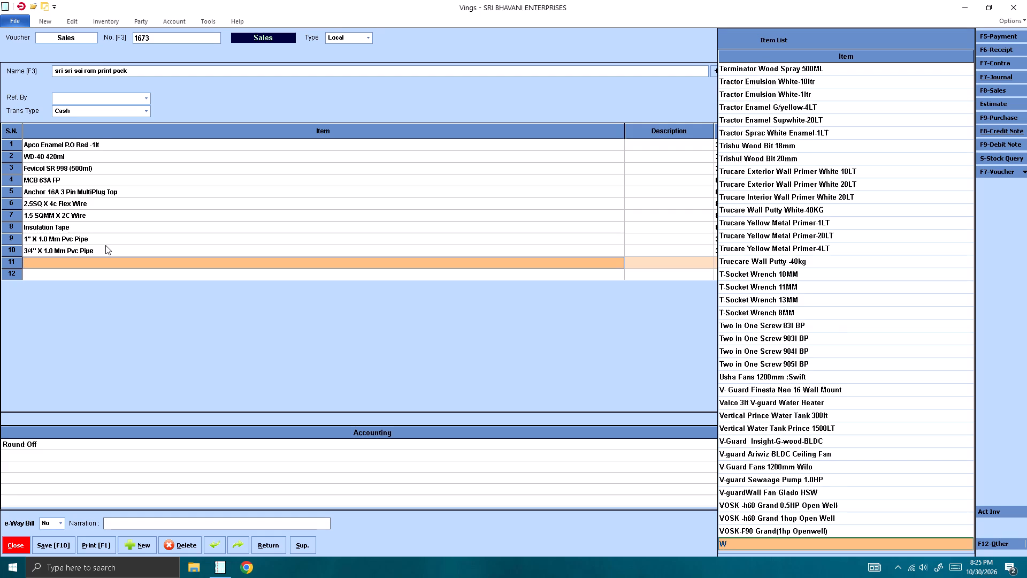
pyautogui.write('50')
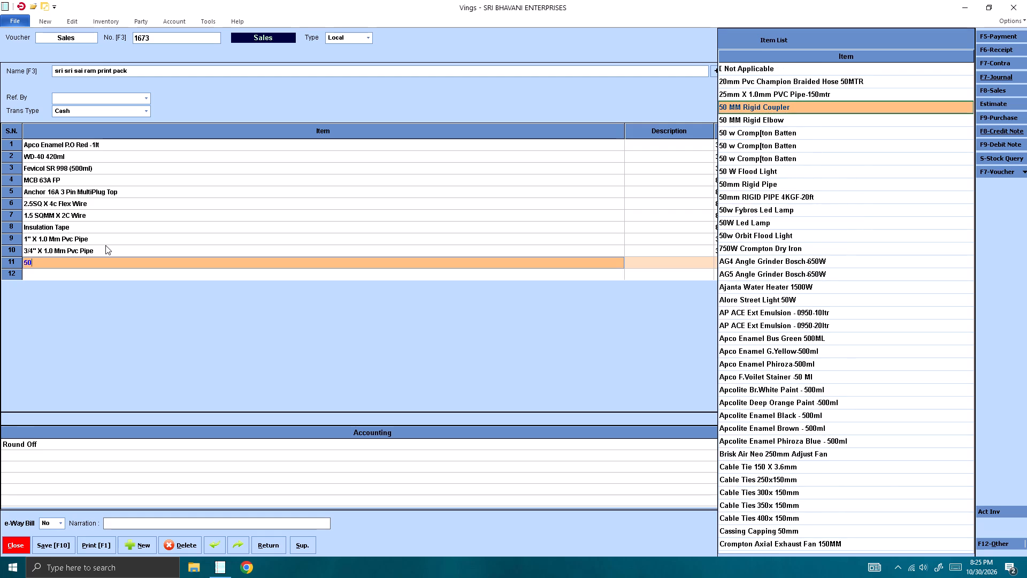
pyautogui.press('w')
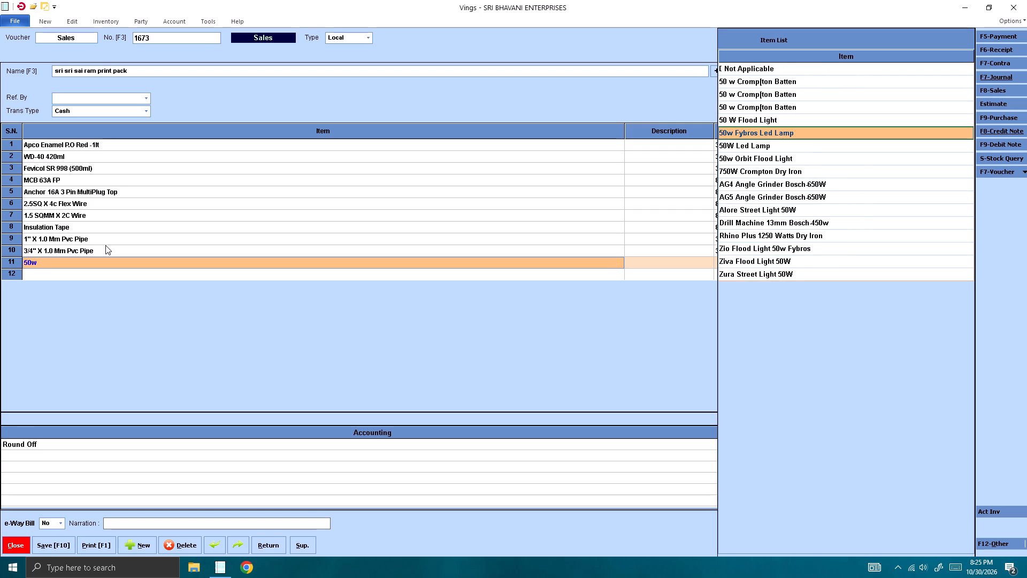
pyautogui.press('Down')
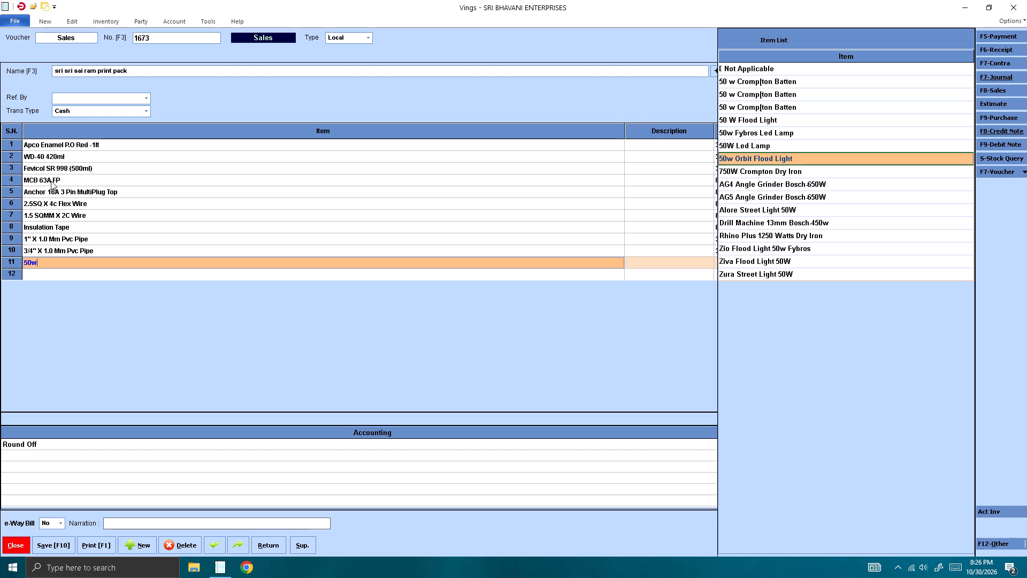
pyautogui.press('Return')
pyautogui.press('Return')
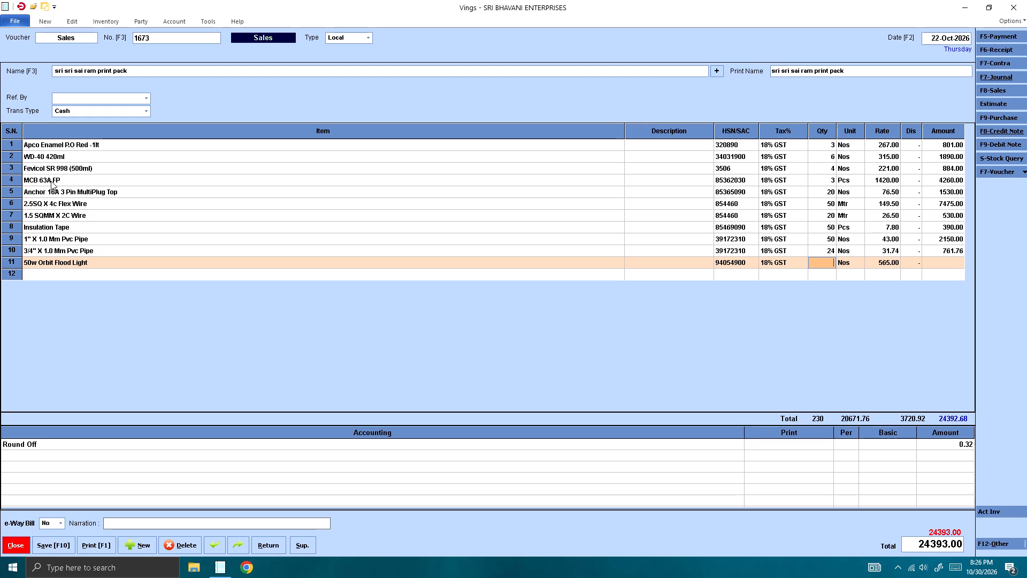
# Set the 50w Orbit Flood Light line to quantity 2 and rate 750.
pyautogui.press('2')
pyautogui.press('Return')
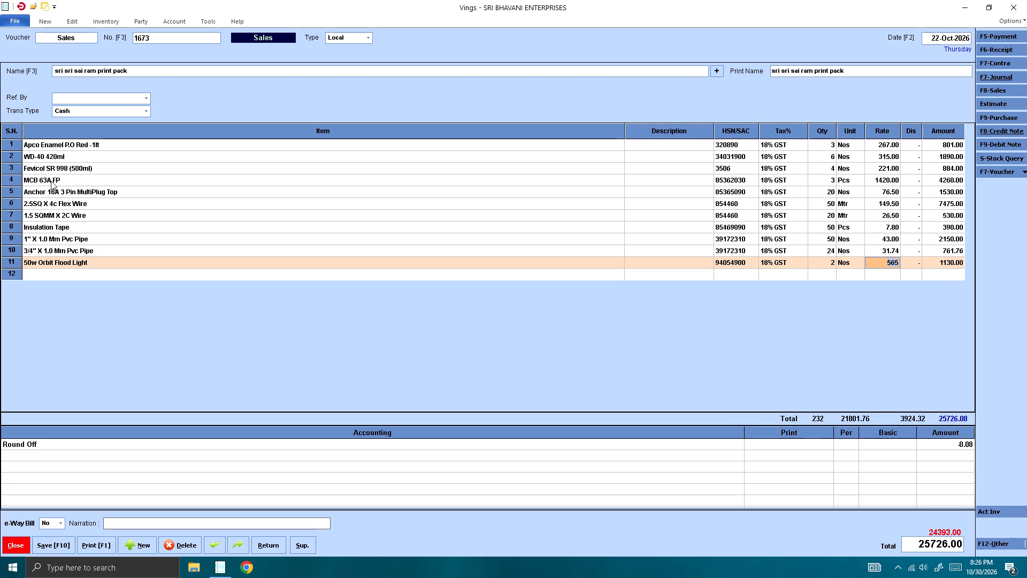
pyautogui.write('750')
pyautogui.press('Return')
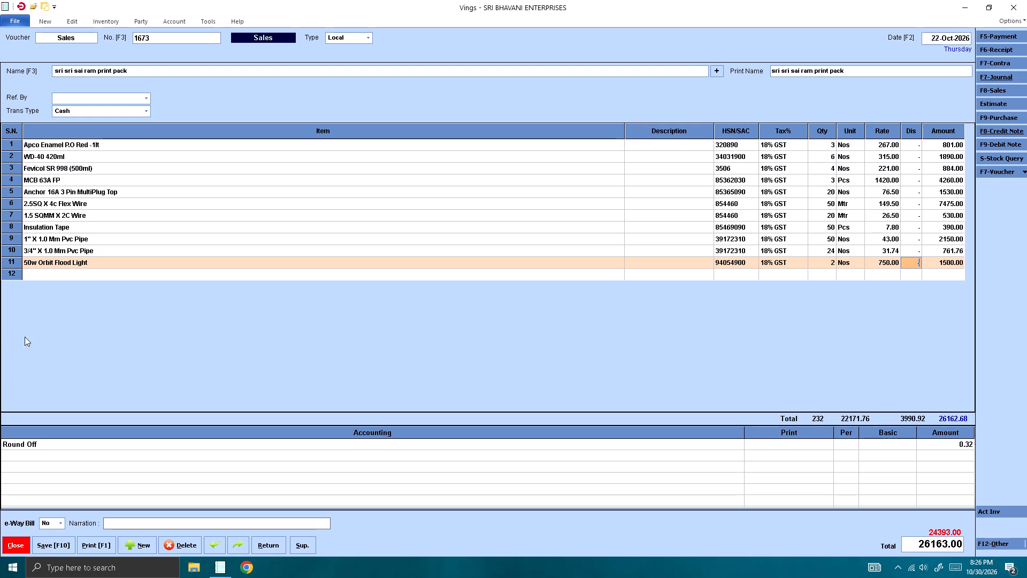
# Add the item 8MM PU Pipe on line 12 of the sales voucher.
pyautogui.click(98, 276)
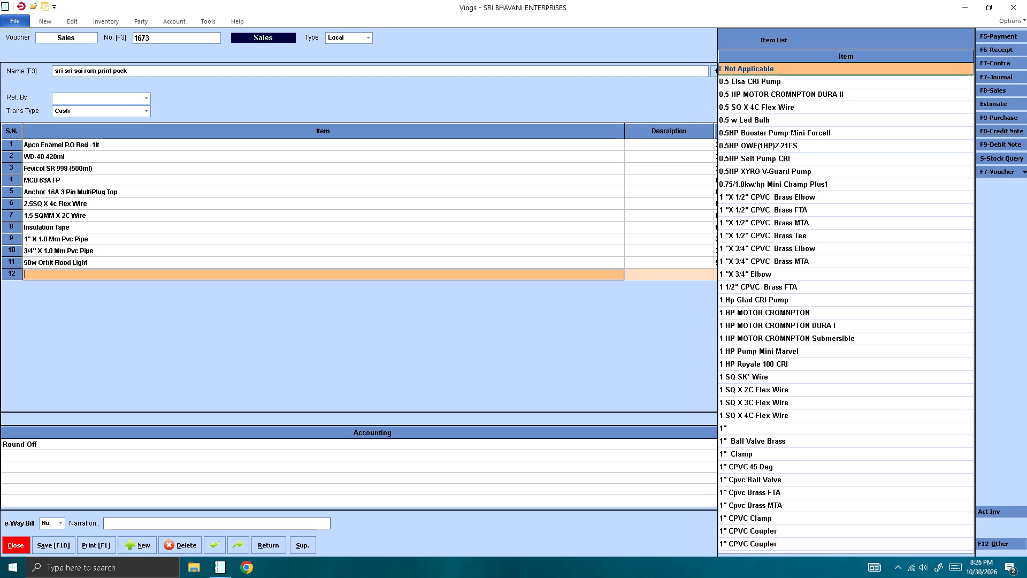
pyautogui.write('1"')
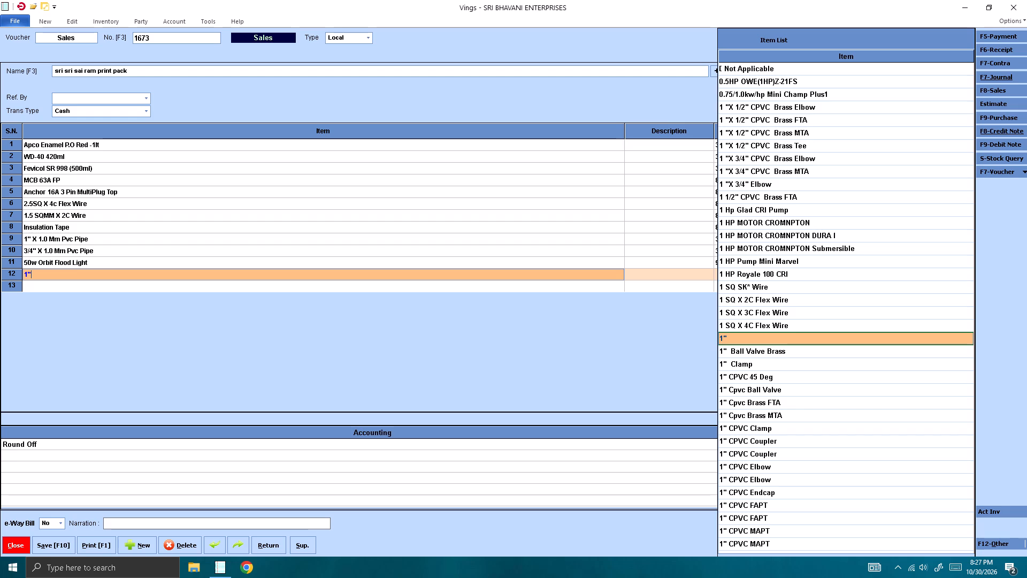
pyautogui.press('BackSpace')
pyautogui.press('BackSpace')
pyautogui.write('8mm')
pyautogui.press('Down')
pyautogui.press('Down')
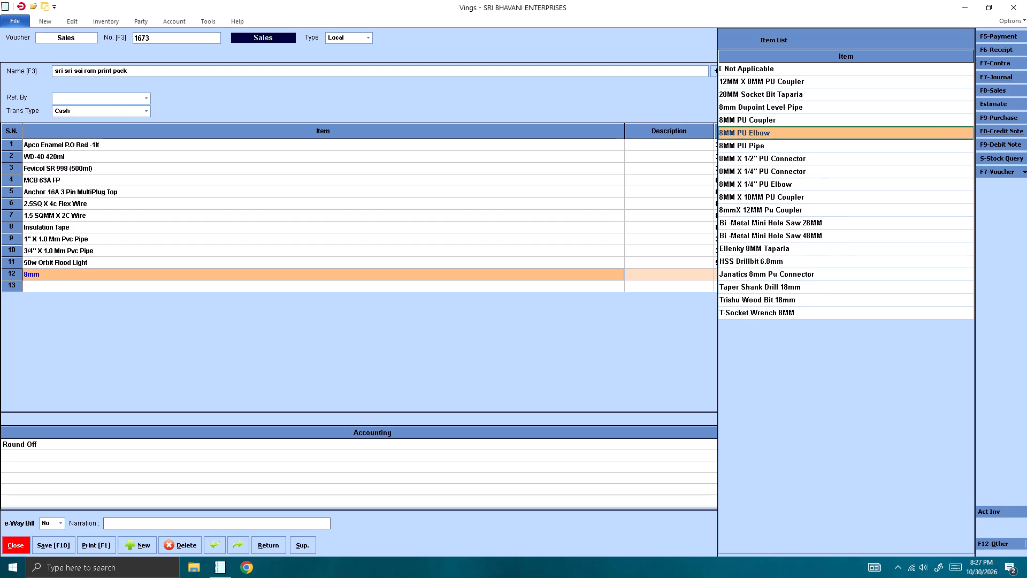
pyautogui.press('Down')
pyautogui.press('Return')
pyautogui.press('Return')
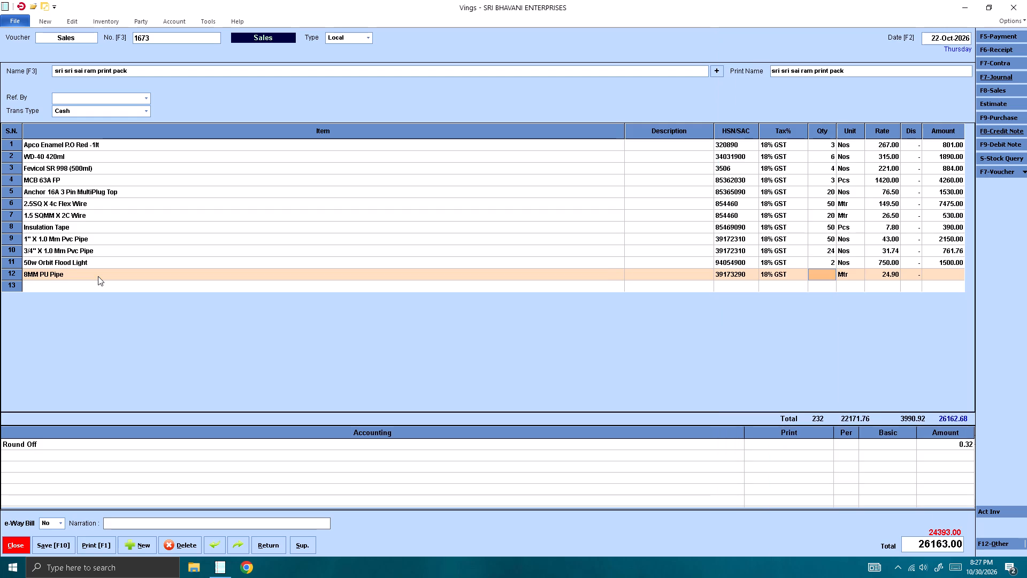
# Set the quantity of the 8MM PU Pipe line to 75 Mtr.
pyautogui.write('75')
pyautogui.press('Return')
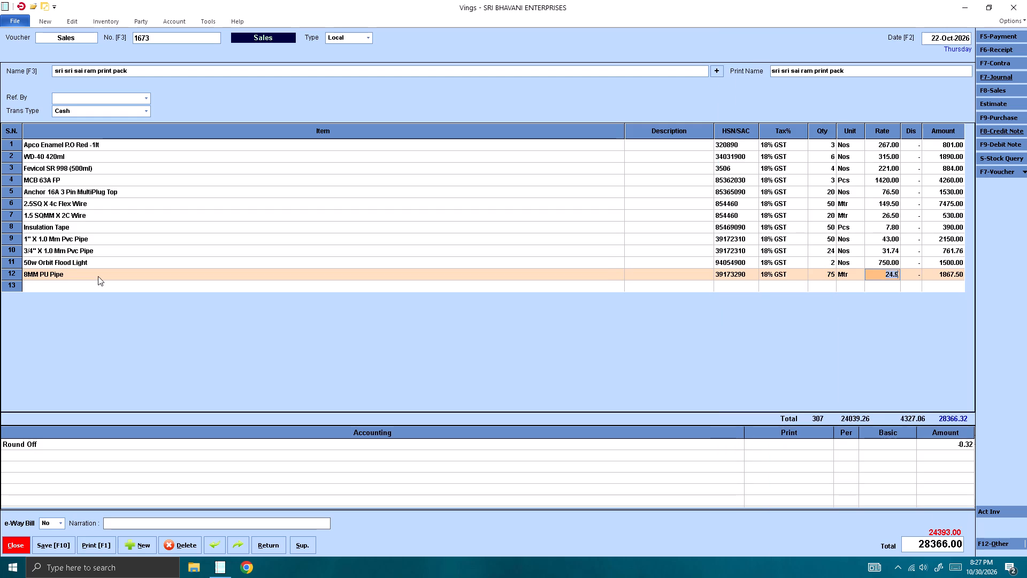
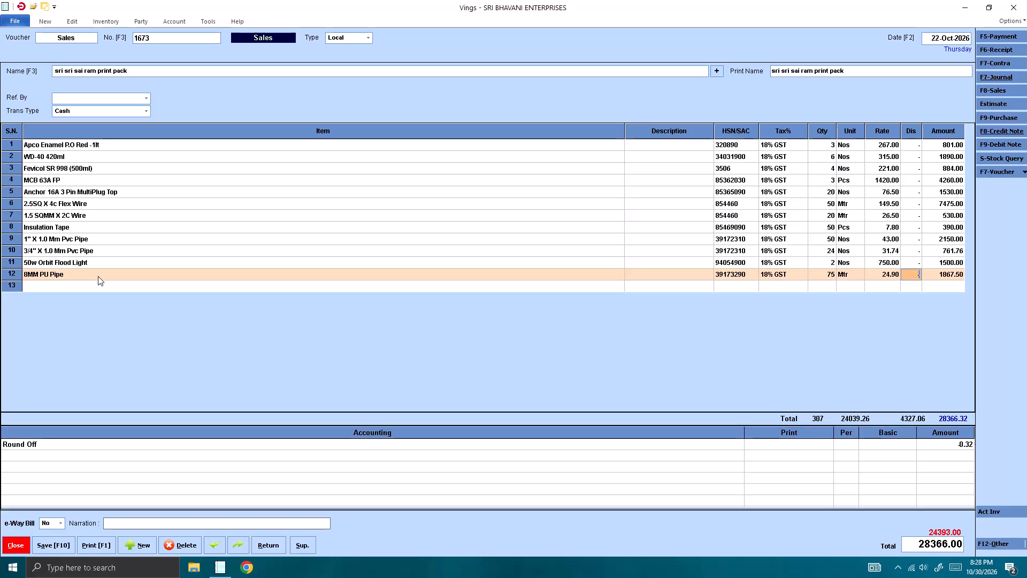
# Add the item Cable Ties 300x 150mm on line 13 of the sales voucher.
pyautogui.press('Return')
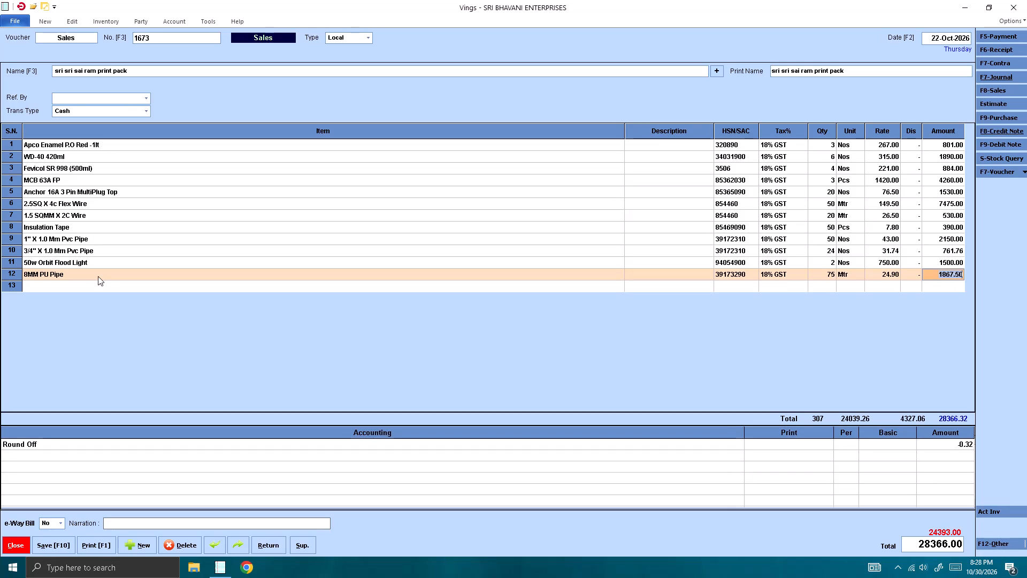
pyautogui.press('Return')
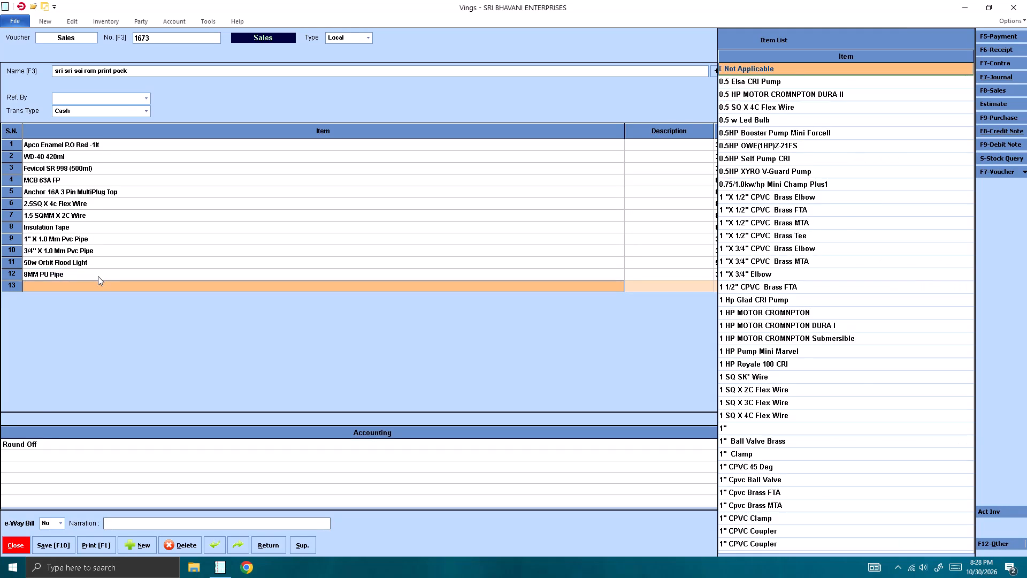
pyautogui.write('300')
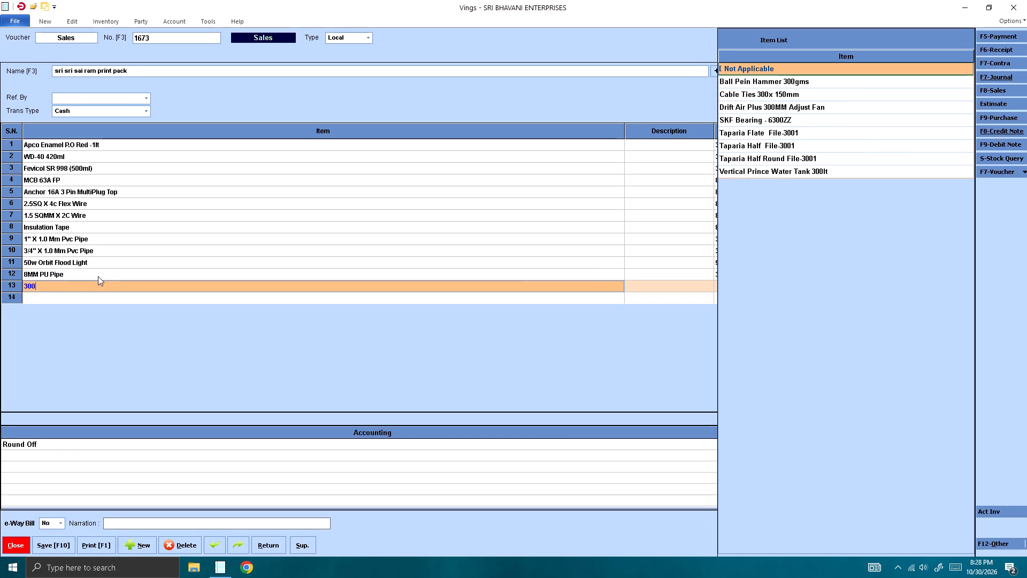
pyautogui.press('Down')
pyautogui.press('Down')
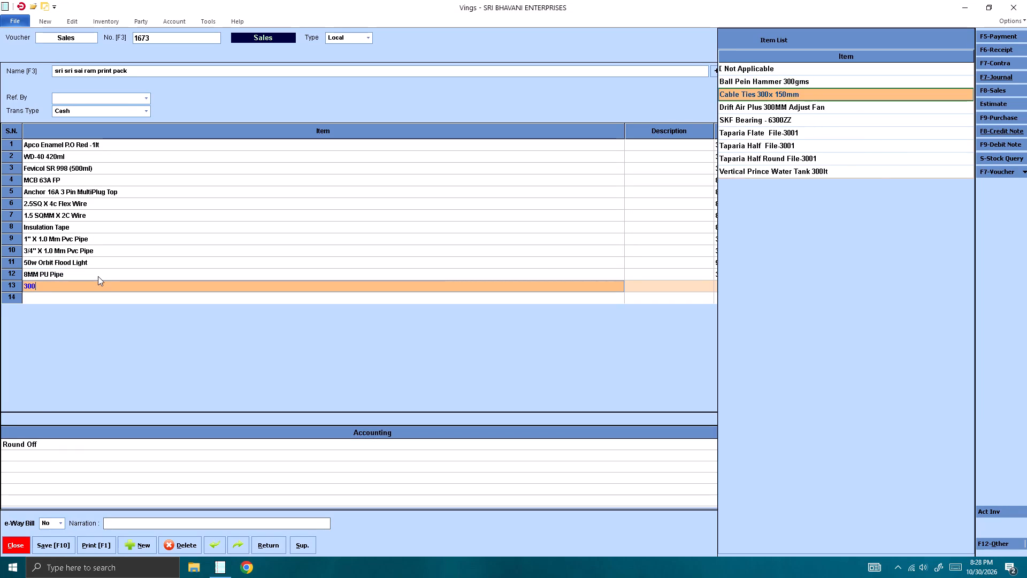
pyautogui.press('Return')
pyautogui.press('Return')
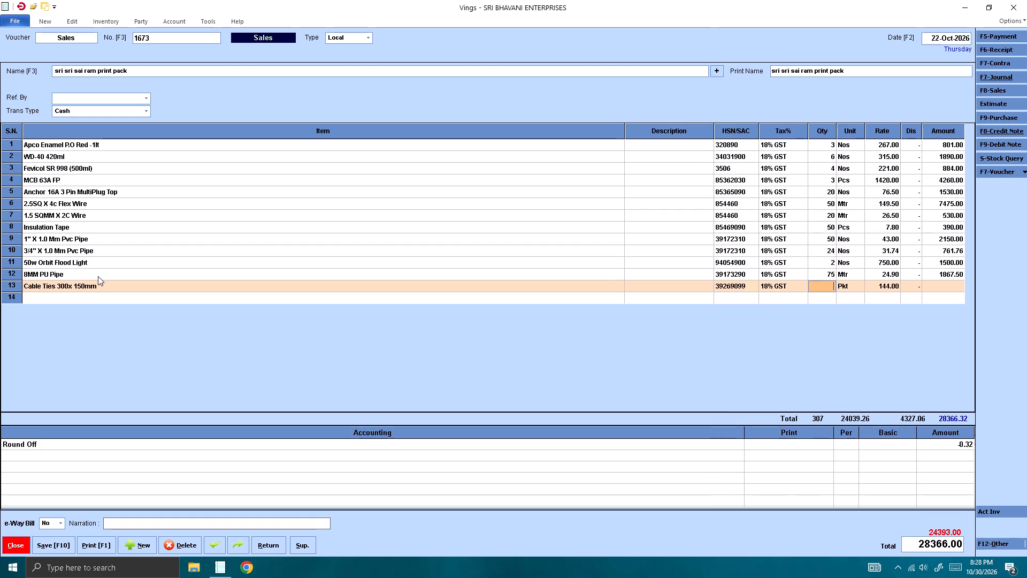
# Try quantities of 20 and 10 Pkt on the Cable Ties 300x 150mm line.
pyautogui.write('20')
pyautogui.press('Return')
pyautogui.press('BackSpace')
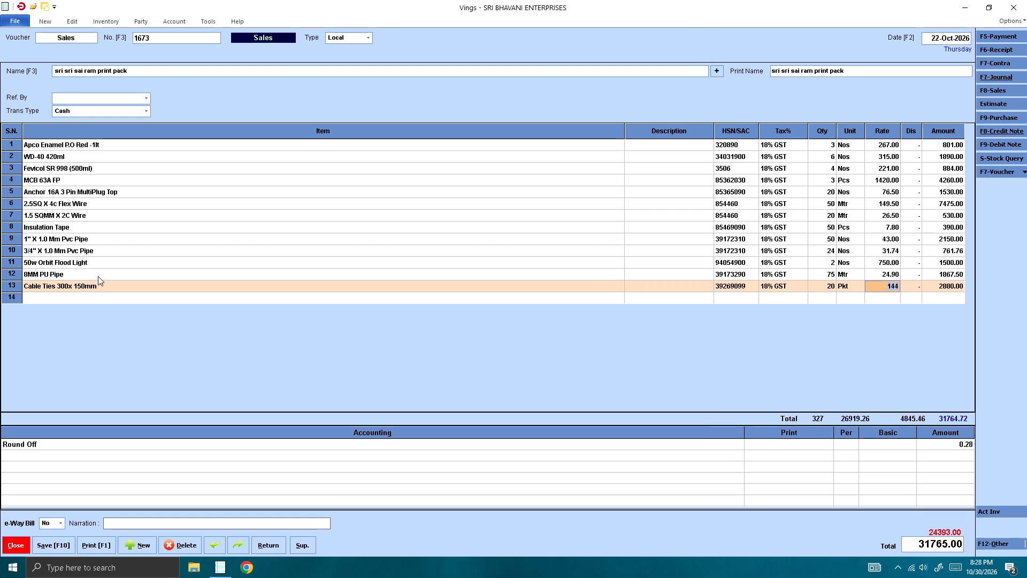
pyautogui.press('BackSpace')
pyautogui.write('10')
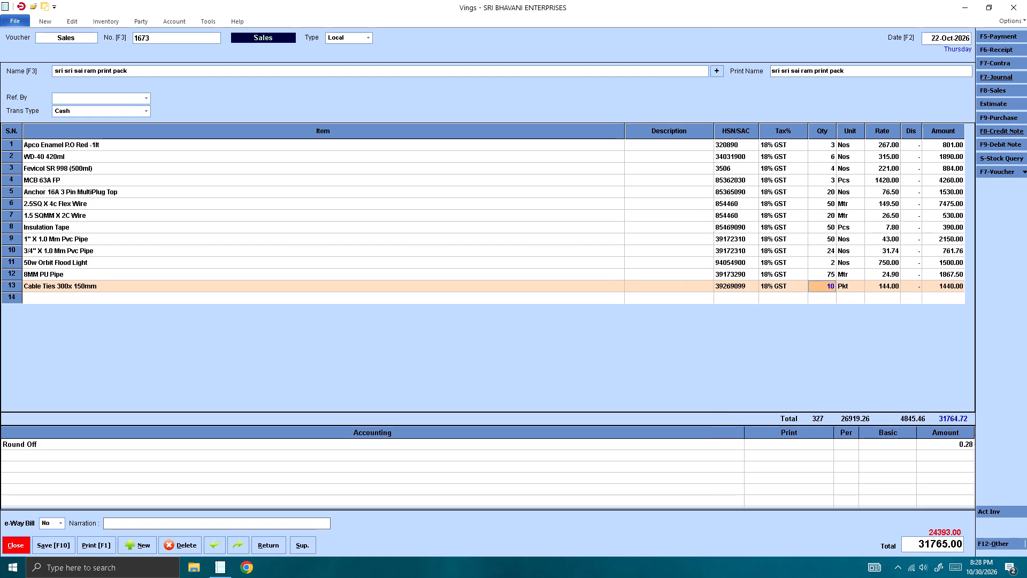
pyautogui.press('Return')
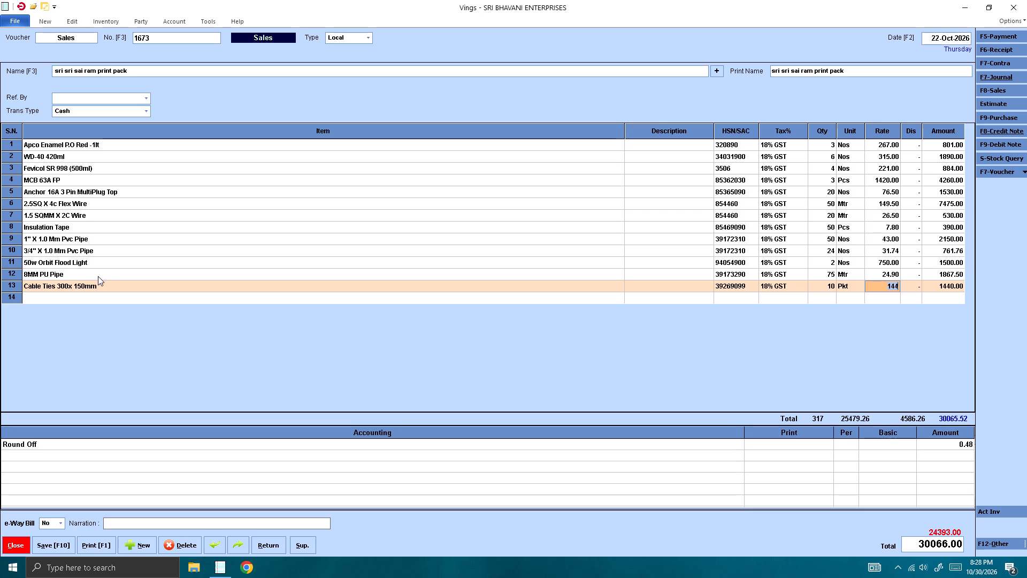
# Set the quantity of the Cable Ties 300x 150mm line to 12 Pkt.
pyautogui.press('BackSpace')
pyautogui.press('BackSpace')
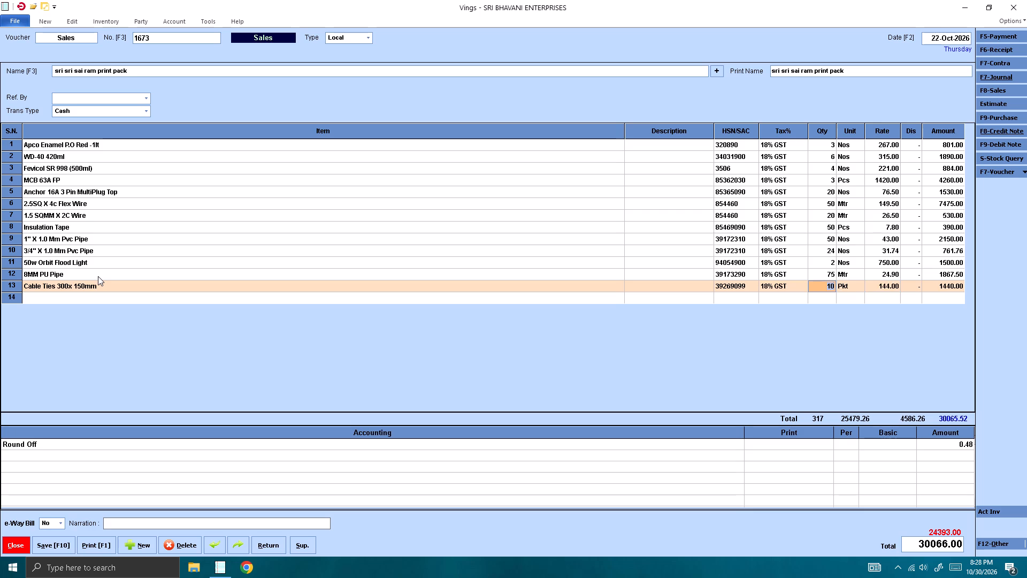
pyautogui.write('12')
pyautogui.press('Return')
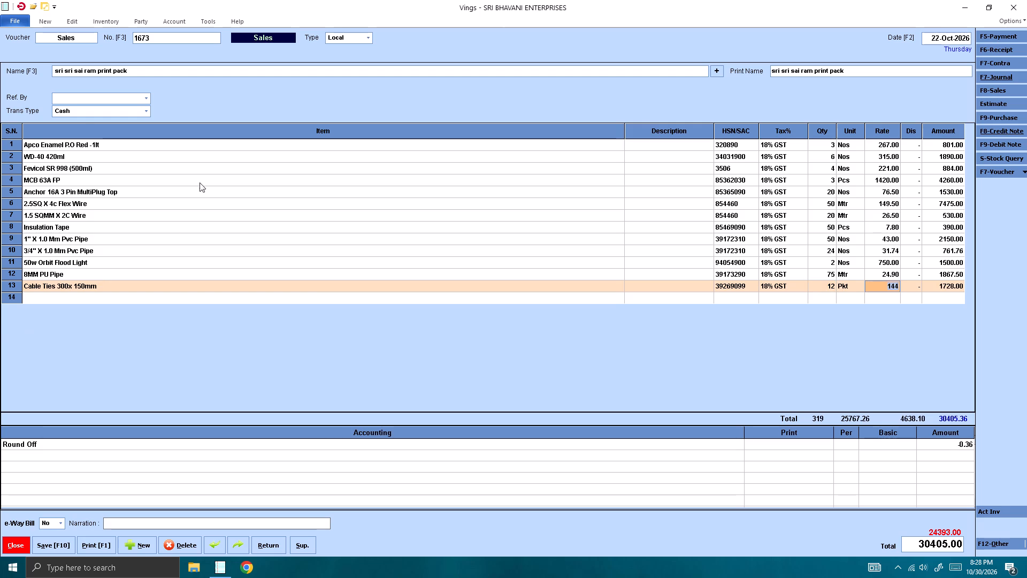
# Set the quantity of the Insulation Tape line to 46 Pcs.
pyautogui.click(234, 223)
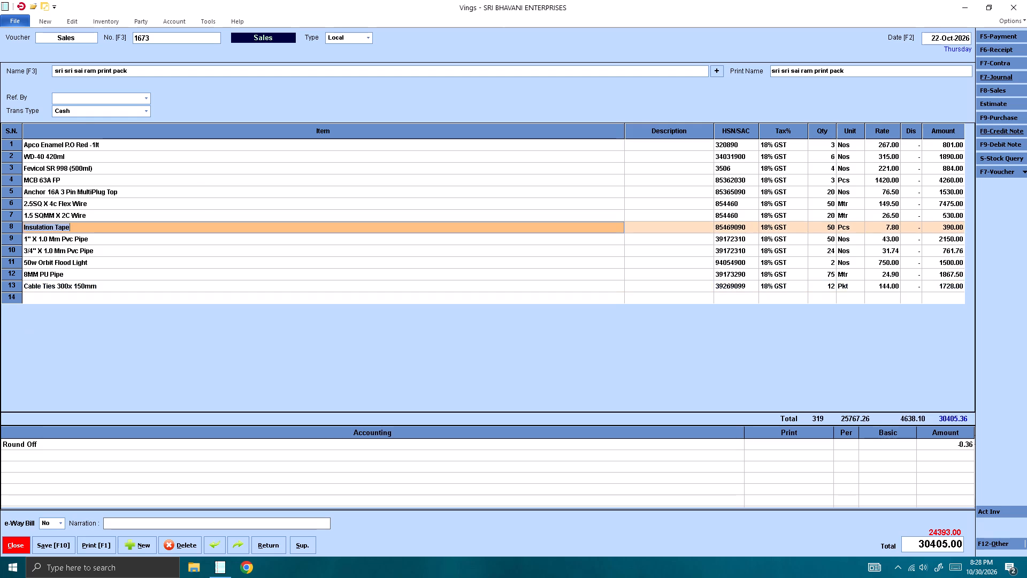
pyautogui.press('Return')
pyautogui.press('Return')
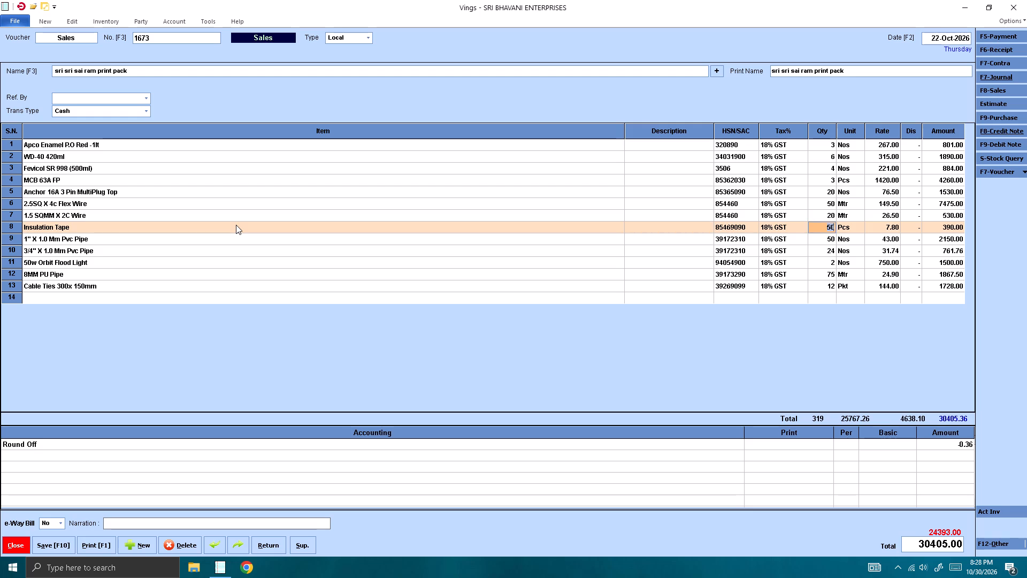
pyautogui.write('46')
pyautogui.press('Return')
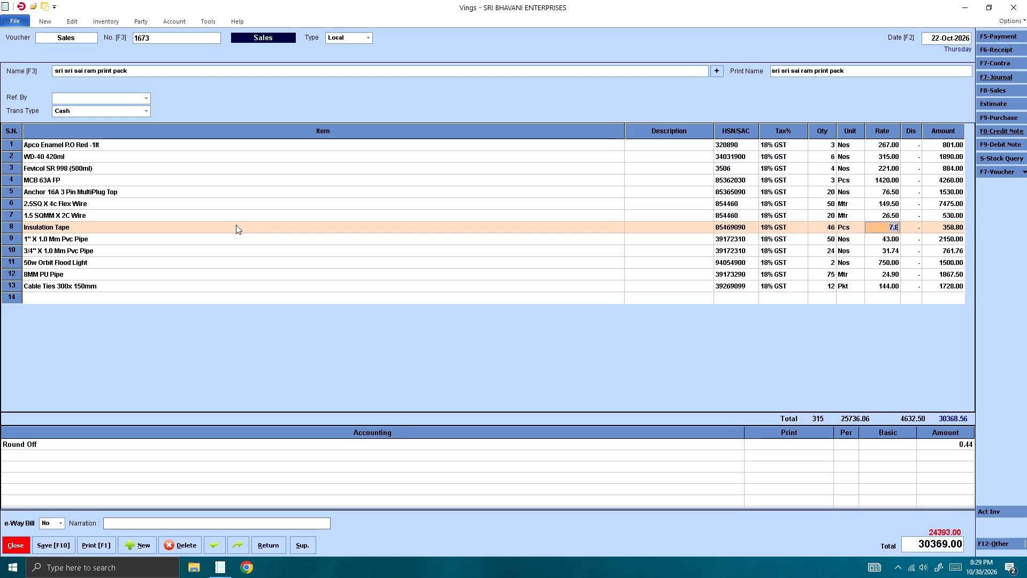
# Save the voucher and print one original copy in Standard A4 on the EPSON L3210 Series, with Seller Copy set to 0.
pyautogui.press('F1')
pyautogui.press('Return')
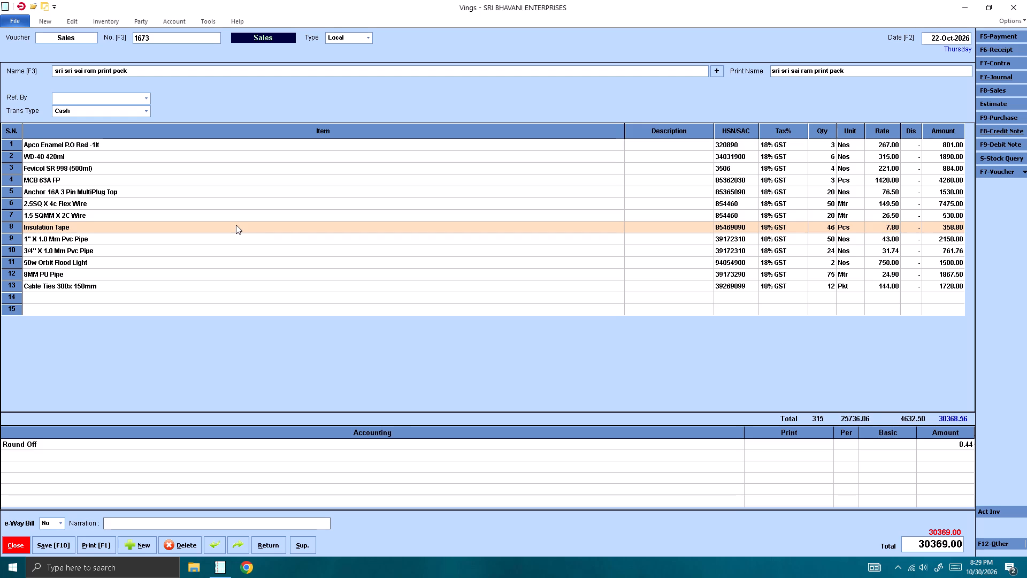
pyautogui.press('Return')
pyautogui.press('0')
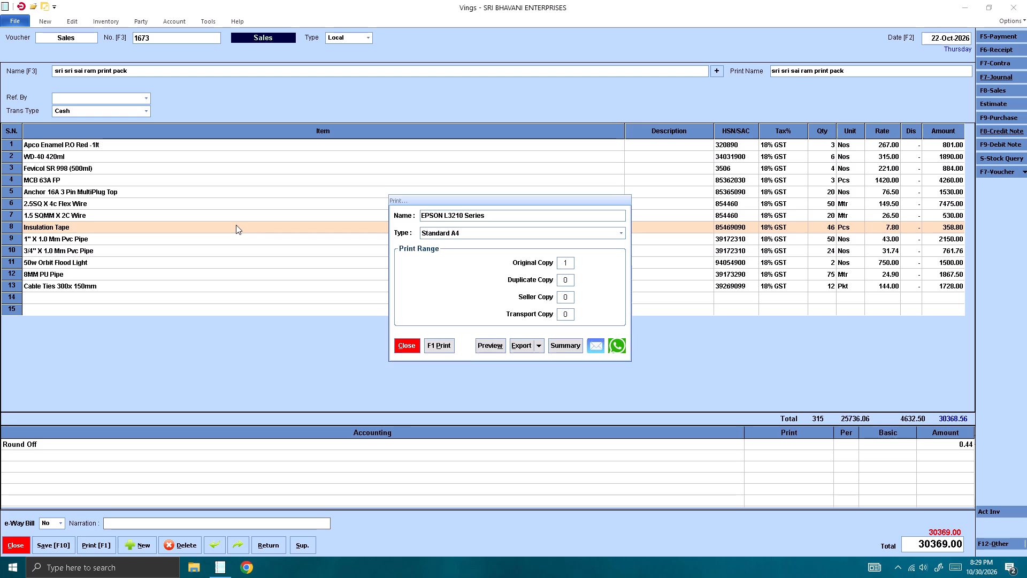
pyautogui.press('F1')
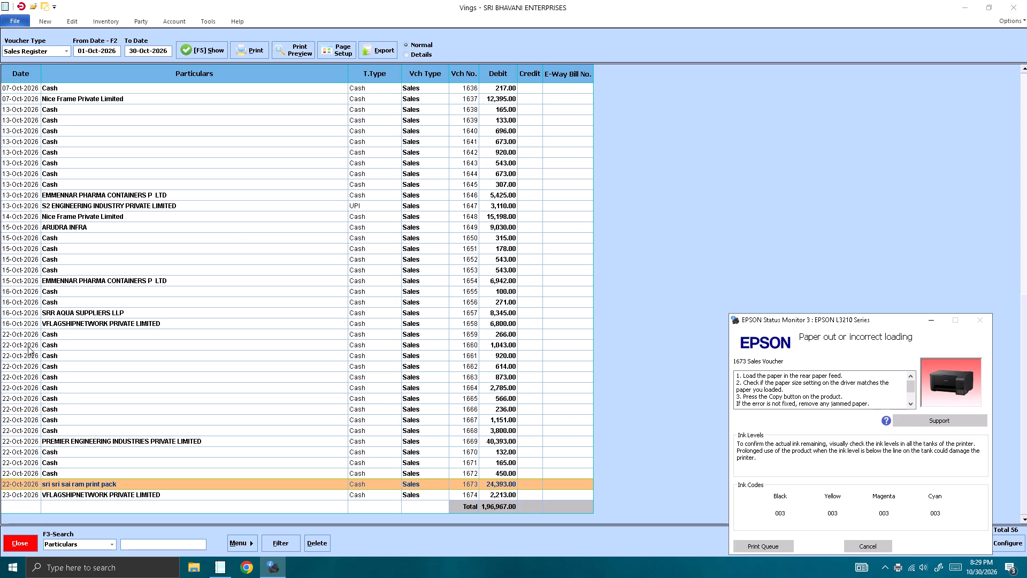
# Open the print queue of the EPSON L3210 Series printer.
pyautogui.click(764, 541)
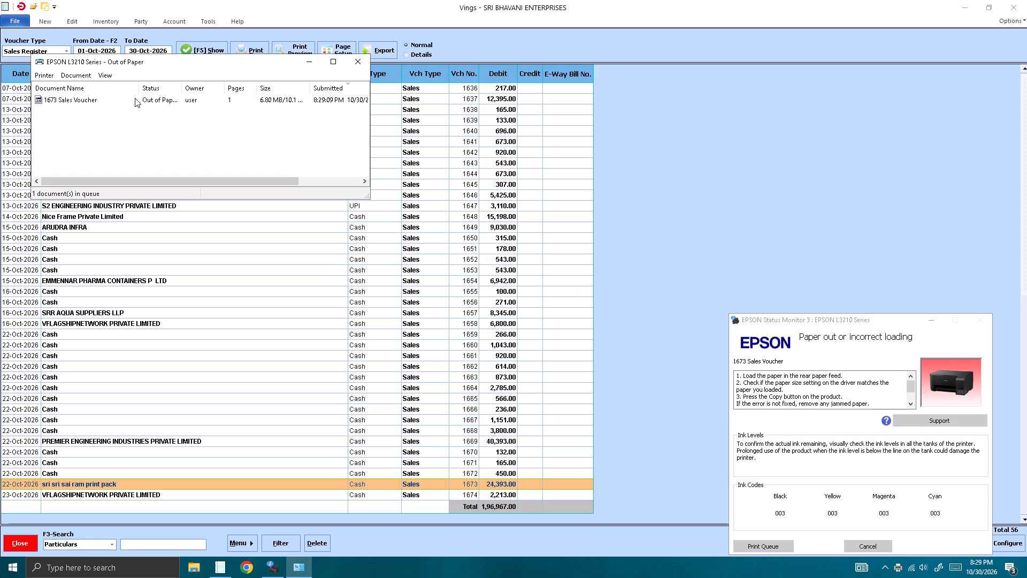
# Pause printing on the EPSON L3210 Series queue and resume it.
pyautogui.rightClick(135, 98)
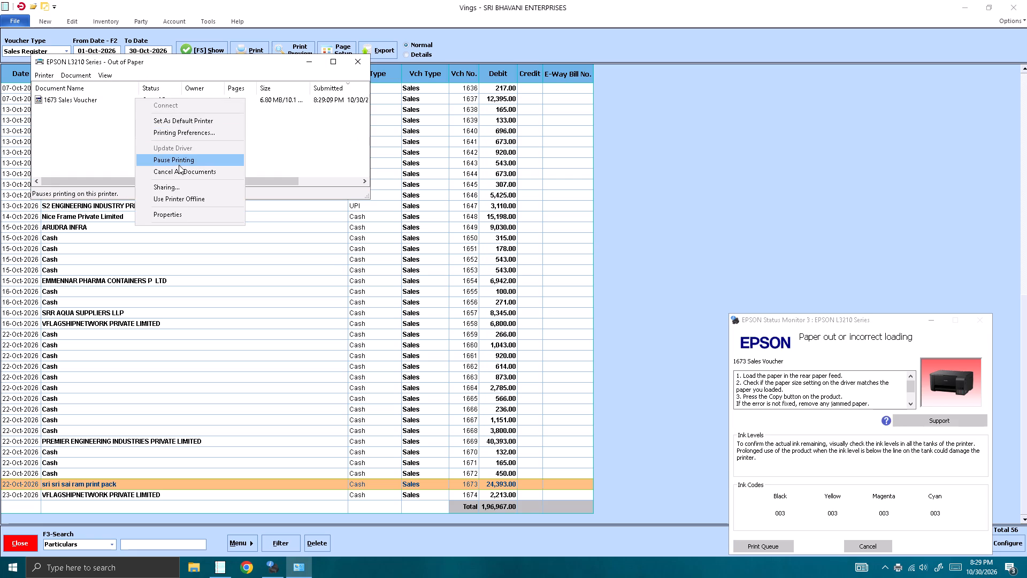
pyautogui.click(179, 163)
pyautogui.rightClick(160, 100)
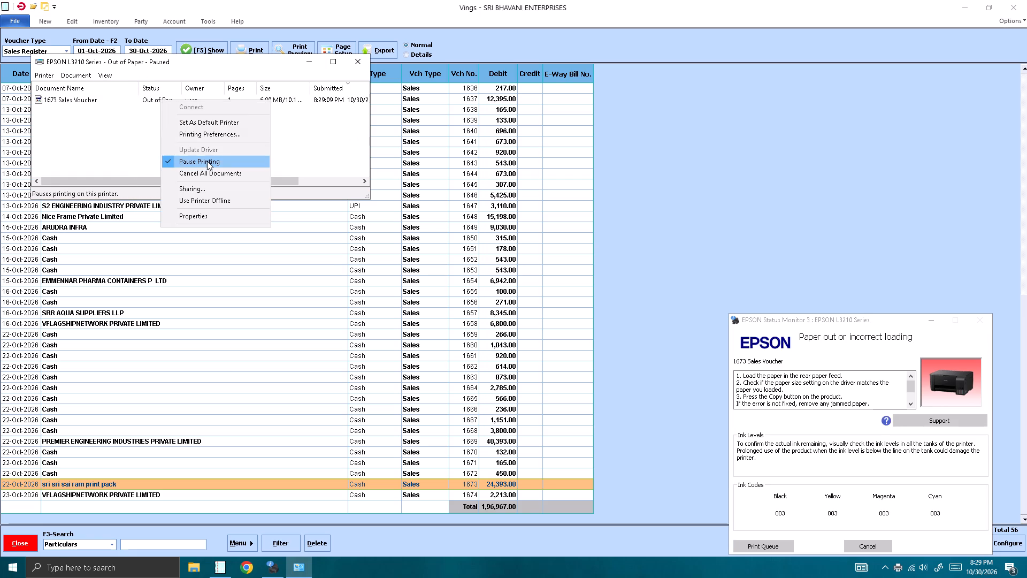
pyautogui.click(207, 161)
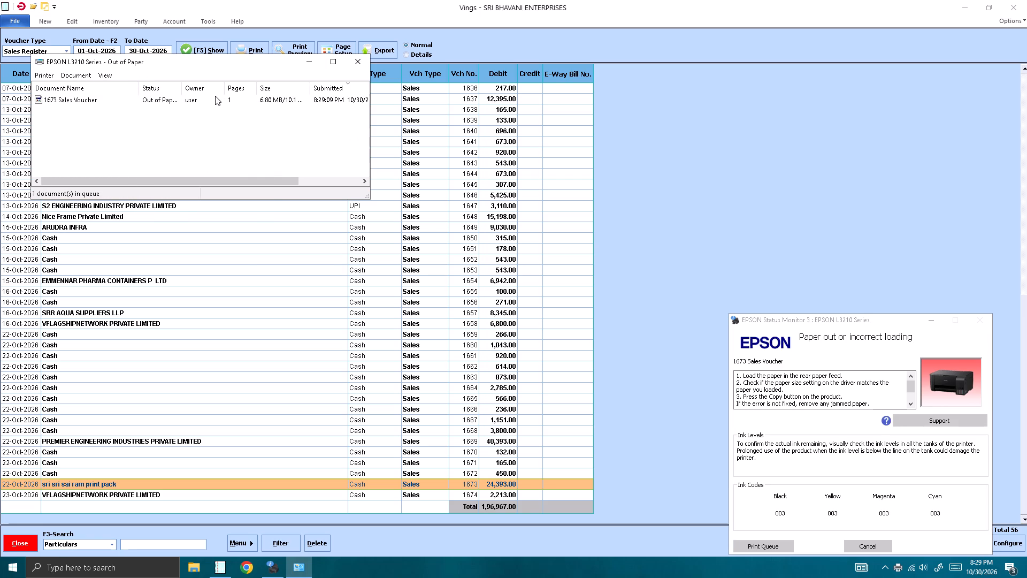
# View the EPSON L3210 Series printer properties and close them without changing any setting.
pyautogui.rightClick(215, 96)
pyautogui.rightClick(212, 100)
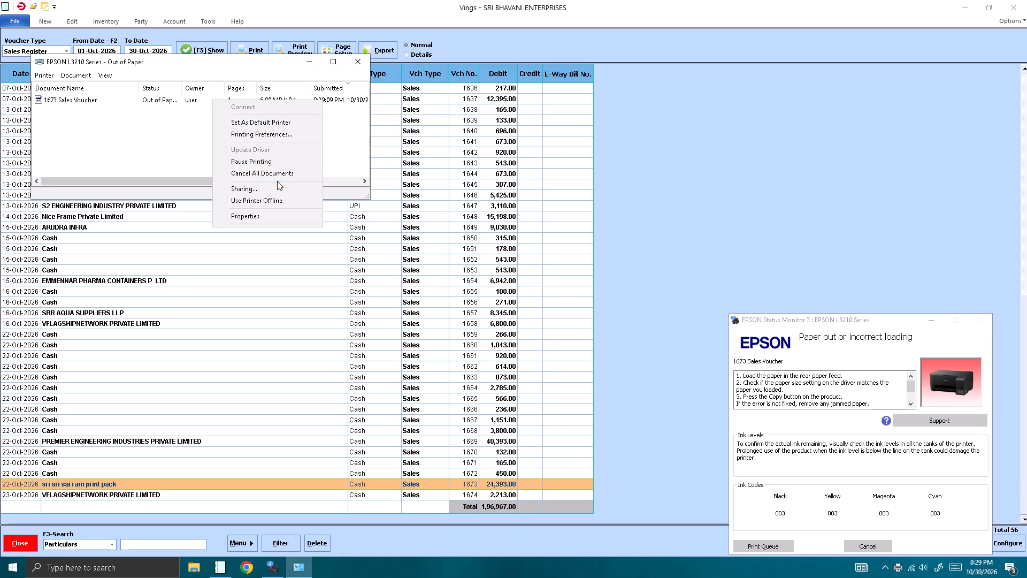
pyautogui.click(276, 216)
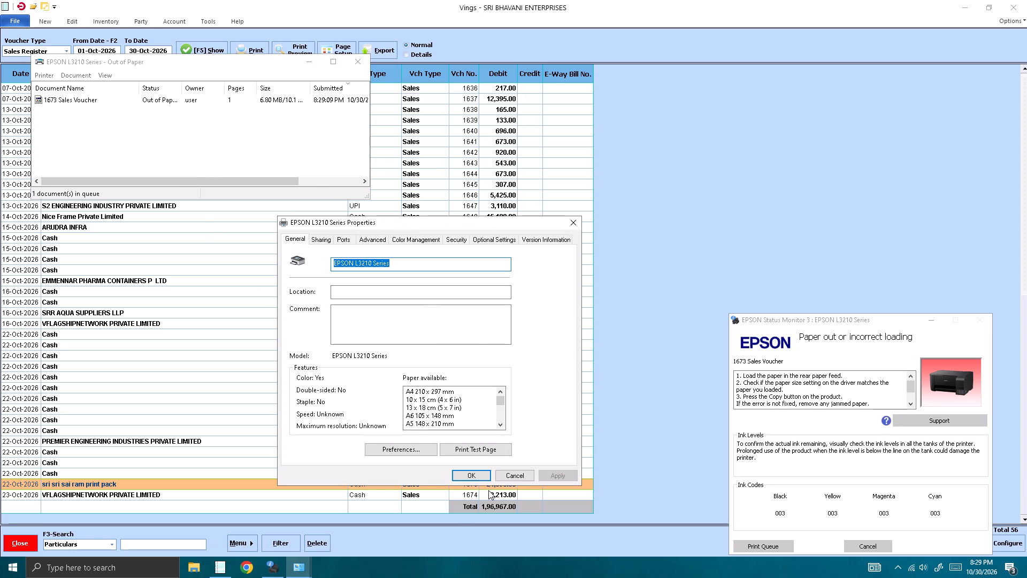
pyautogui.click(467, 471)
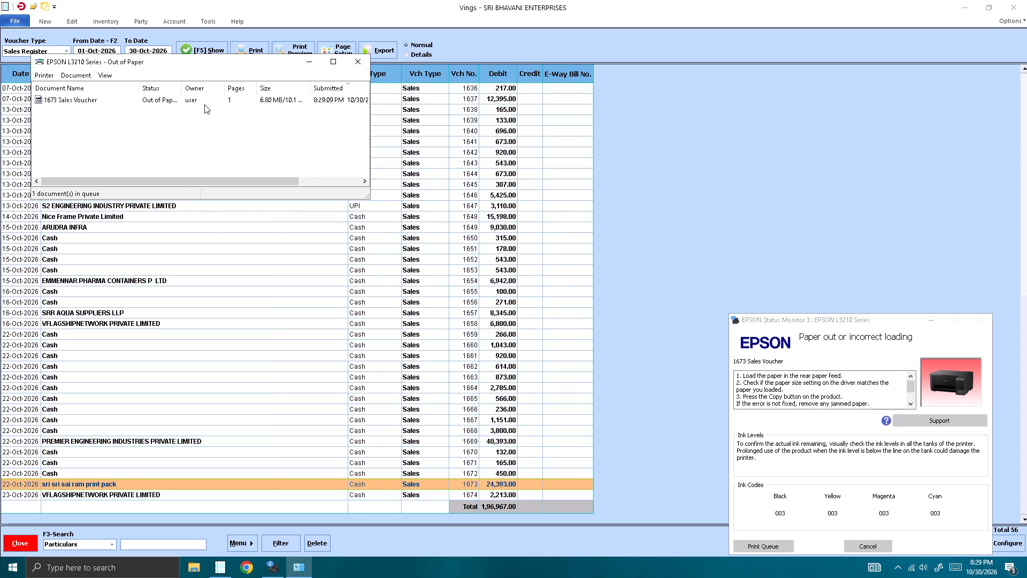
# Cancel all documents waiting on the EPSON L3210 Series and close the print queue.
pyautogui.moveTo(186, 103); pyautogui.dragTo(171, 95, button='right')
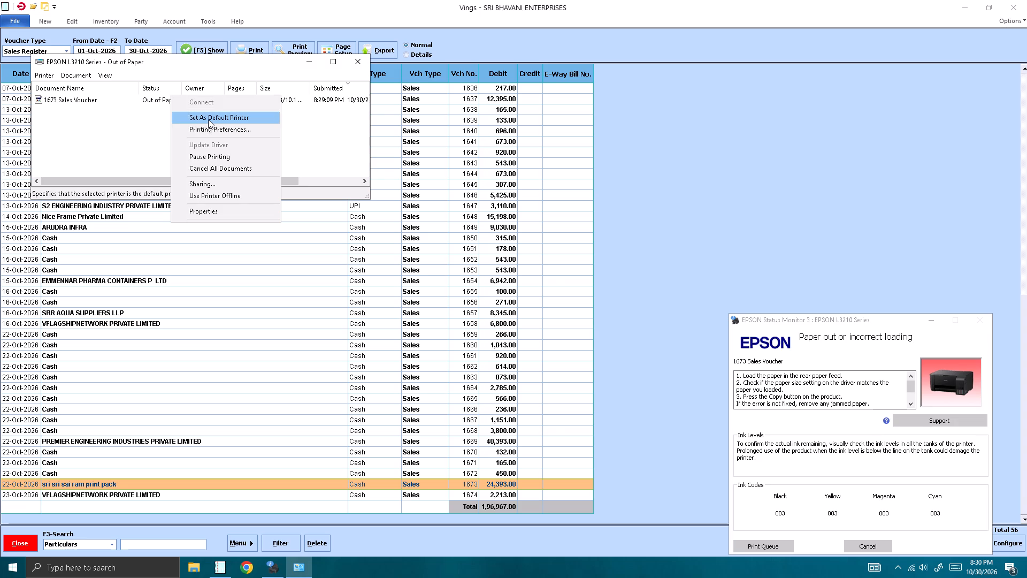
pyautogui.click(199, 163)
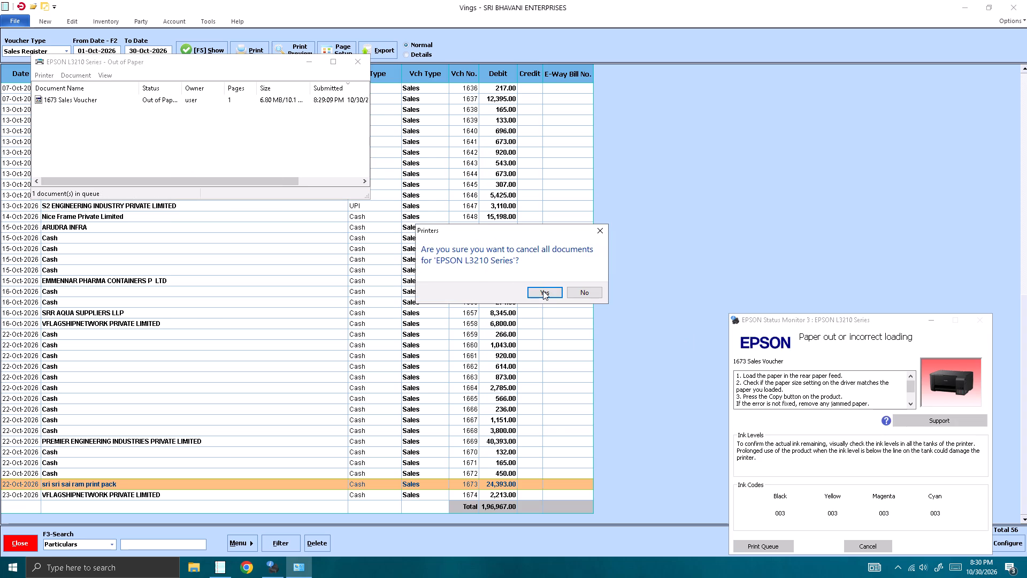
pyautogui.click(543, 291)
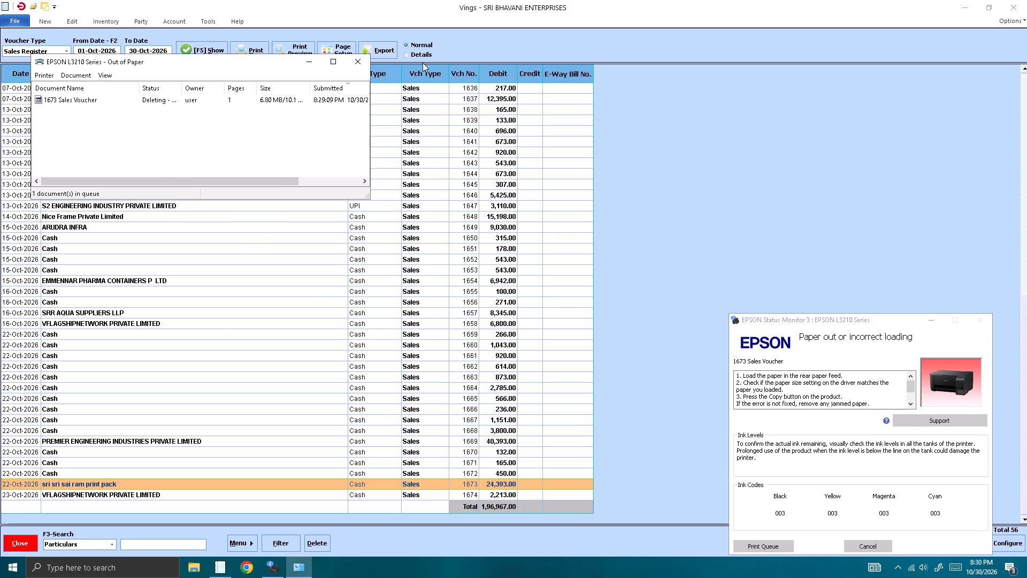
pyautogui.click(359, 69)
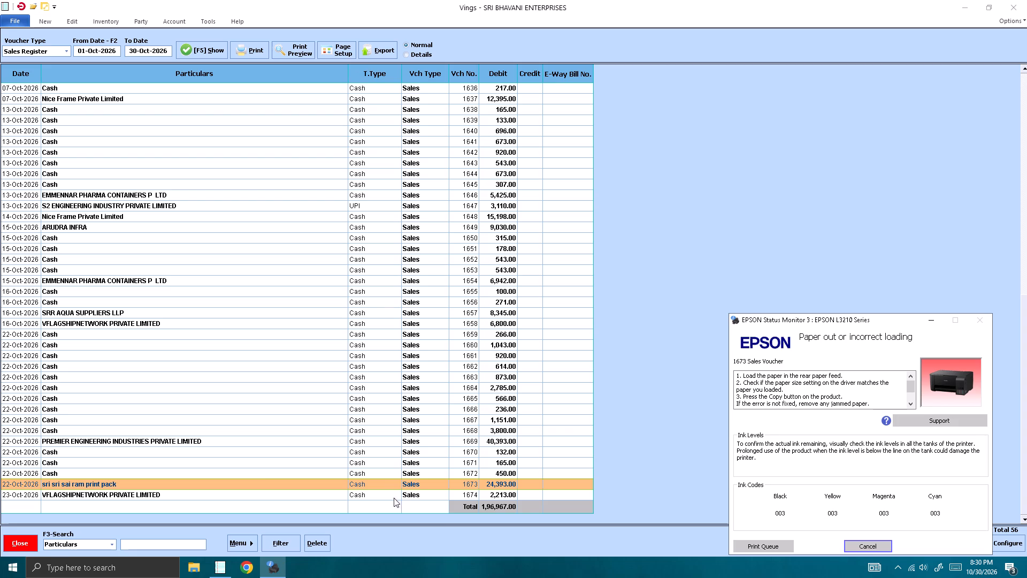
# Reopen the sri sri sai ram print pack sales voucher 1673 from the Sales Register.
pyautogui.tripleClick(258, 481)
pyautogui.press('Return')
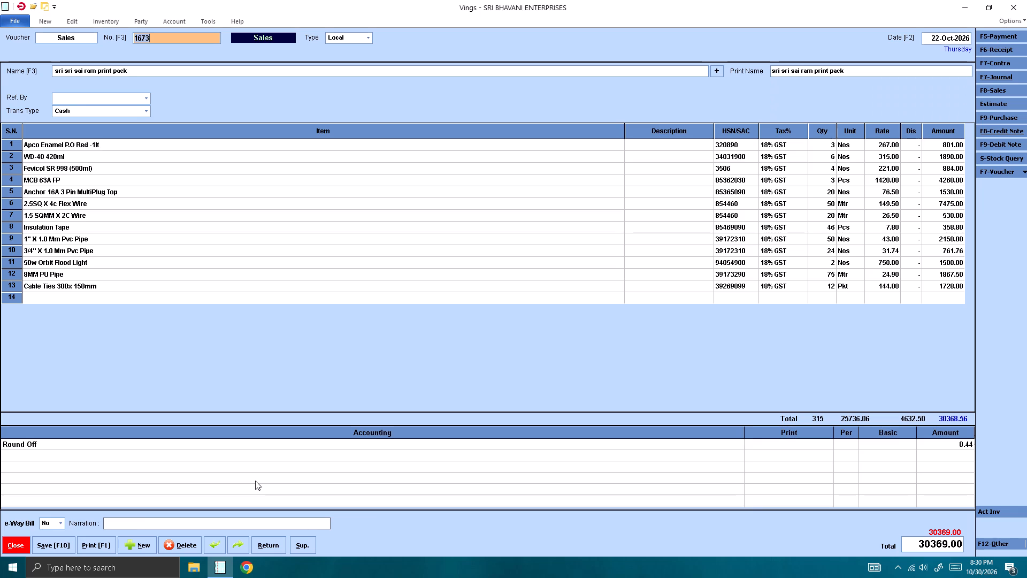
# Print one original copy of voucher 1673 in Standard A4 on the EPSON L3210 Series, with Seller Copy set to 0.
pyautogui.press('F1')
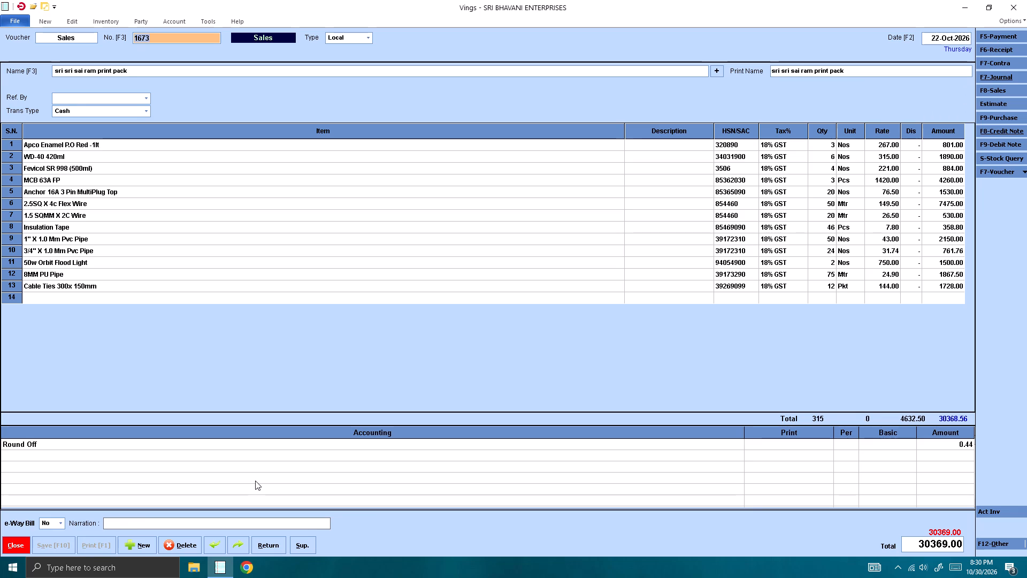
pyautogui.press('Return')
pyautogui.press('Return')
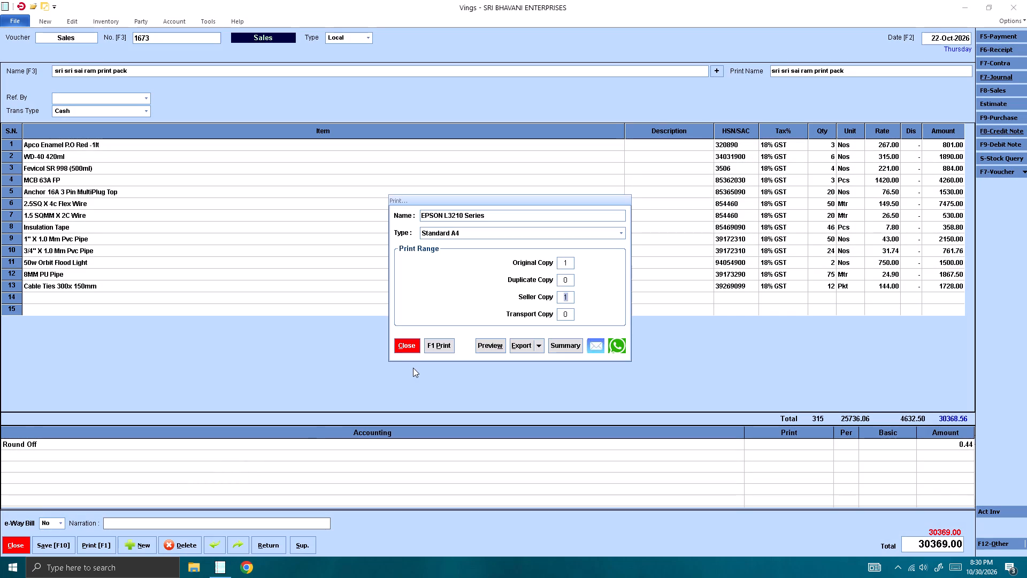
pyautogui.press('0')
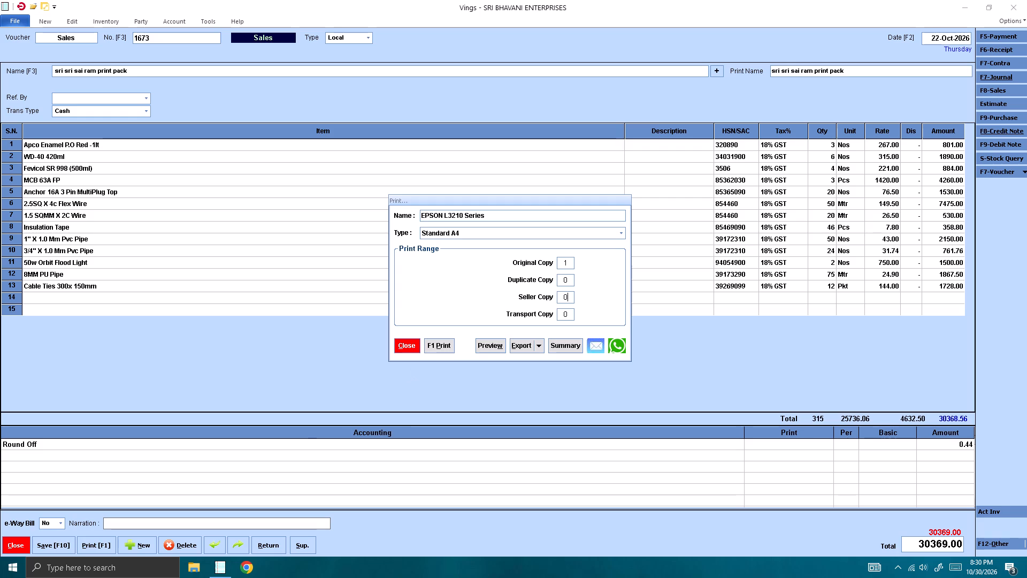
pyautogui.press('F1')
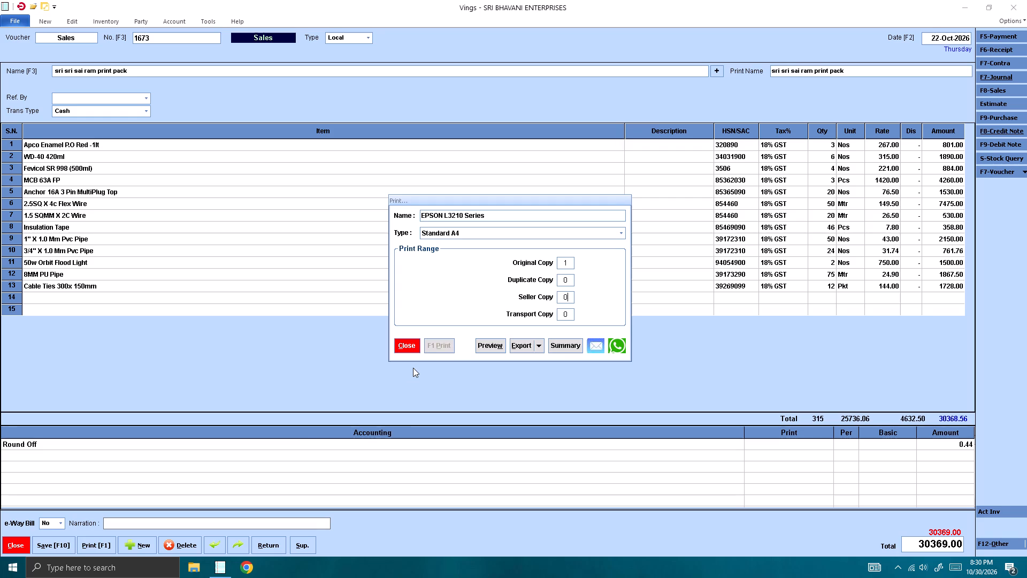
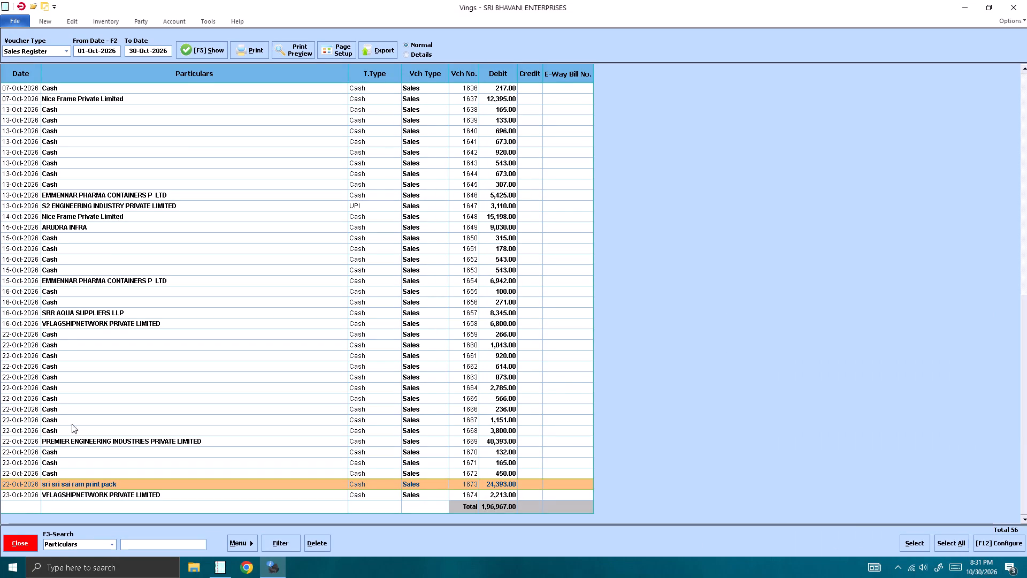
# Open the sri sri sai ram print pack sales voucher 1673 again from the Sales Register.
pyautogui.doubleClick(101, 486)
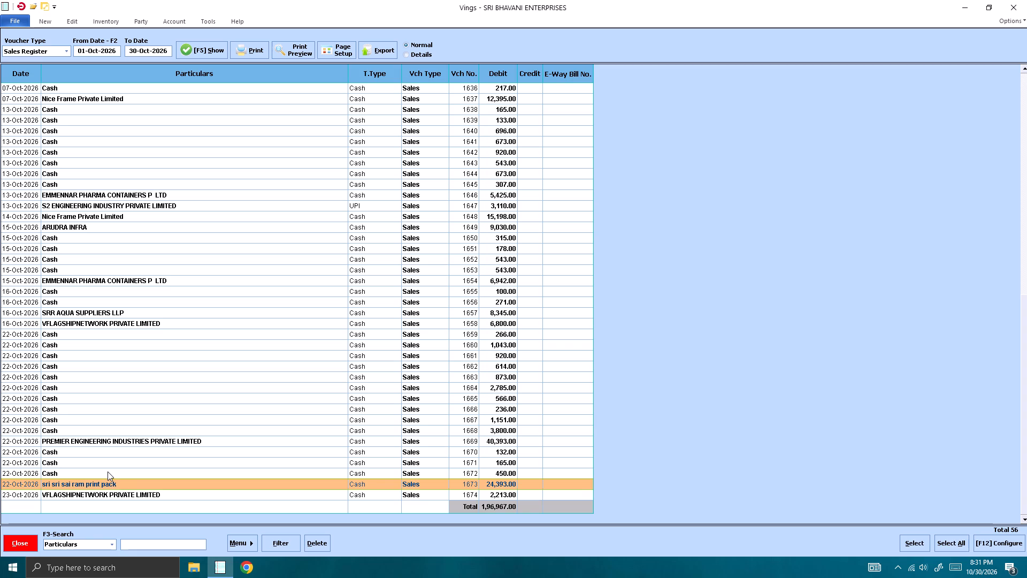
pyautogui.press('Return')
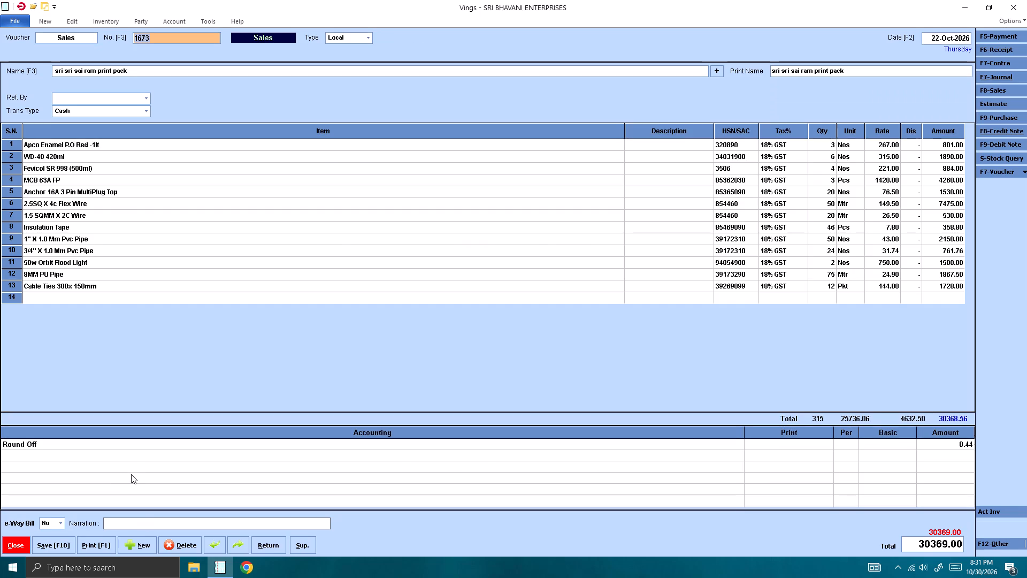
# Print one original copy of voucher 1673 in Standard A4 on the EPSON L3210 Series, with Seller Copy set to 0.
pyautogui.press('F1')
pyautogui.press('Return')
pyautogui.press('Return')
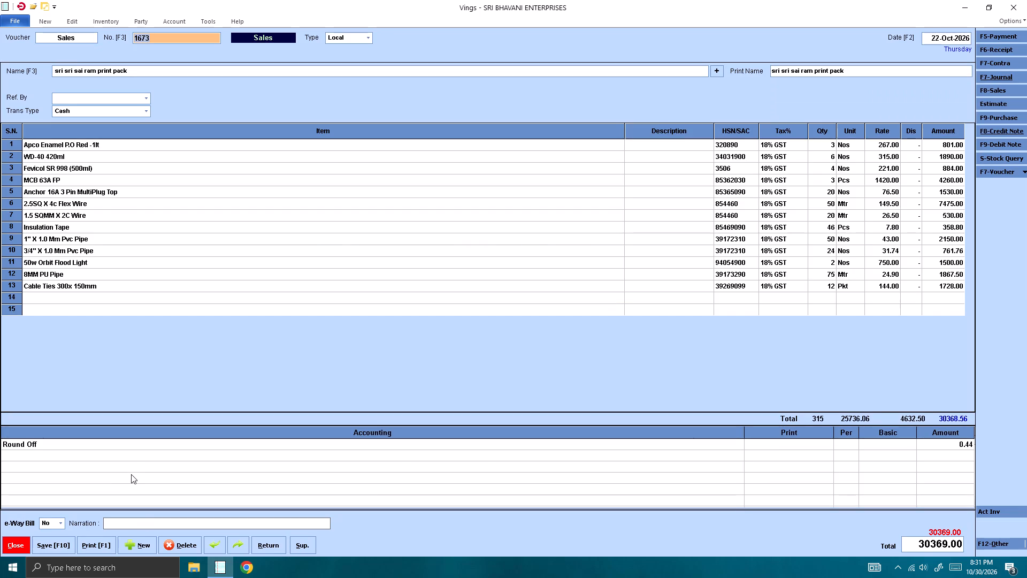
pyautogui.press('0')
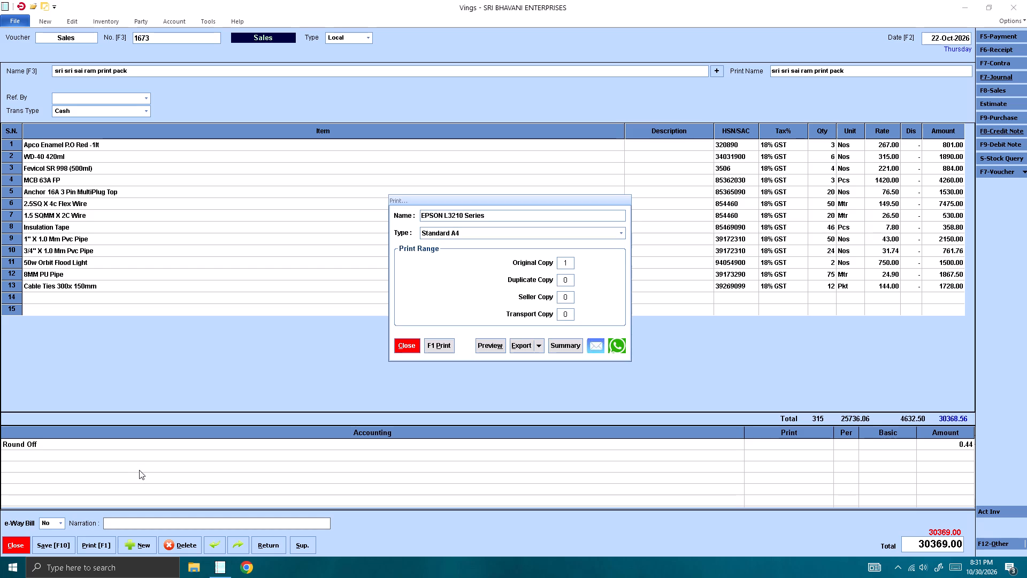
pyautogui.press('F1')
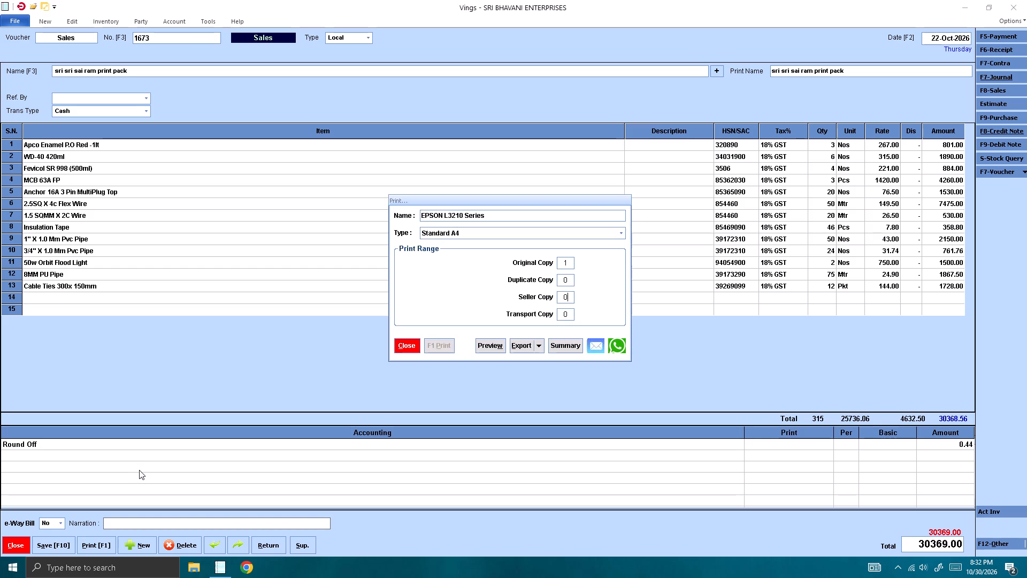
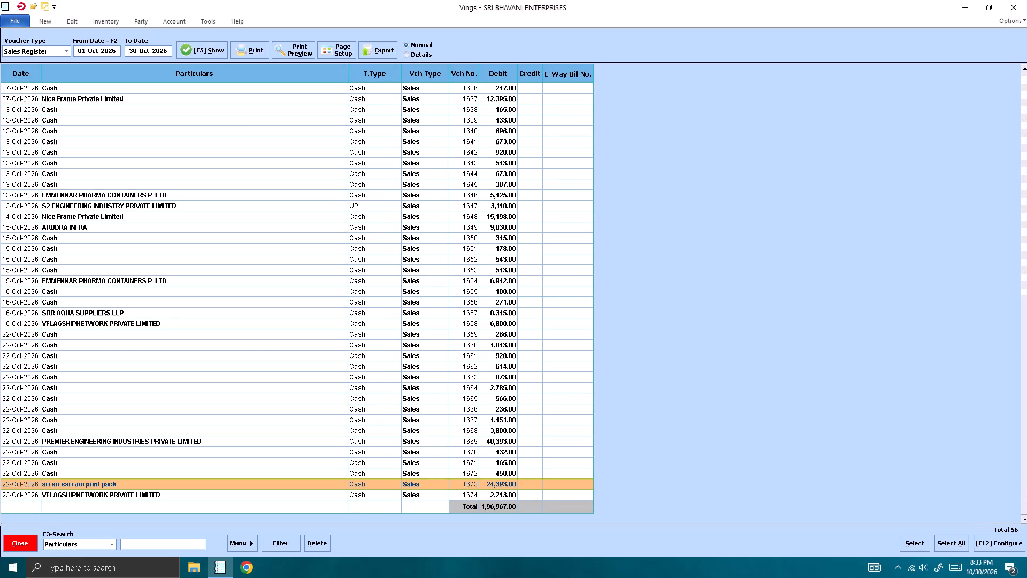
# Reopen sri sri sai ram print pack voucher 1673 and print one original copy in Standard A4 on the EPSON L3210 Series, with Seller Copy 0.
pyautogui.press('Return')
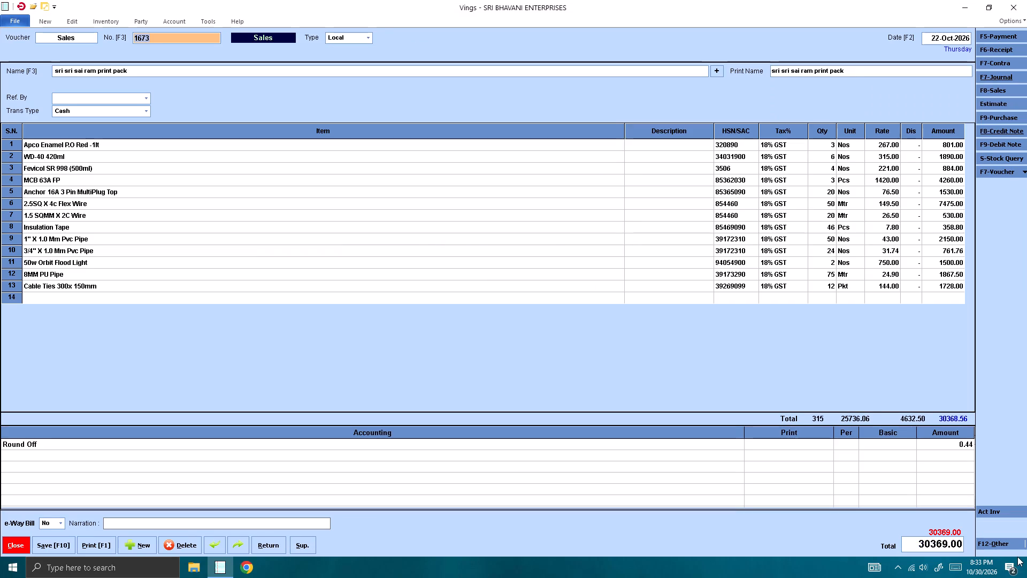
pyautogui.press('F1')
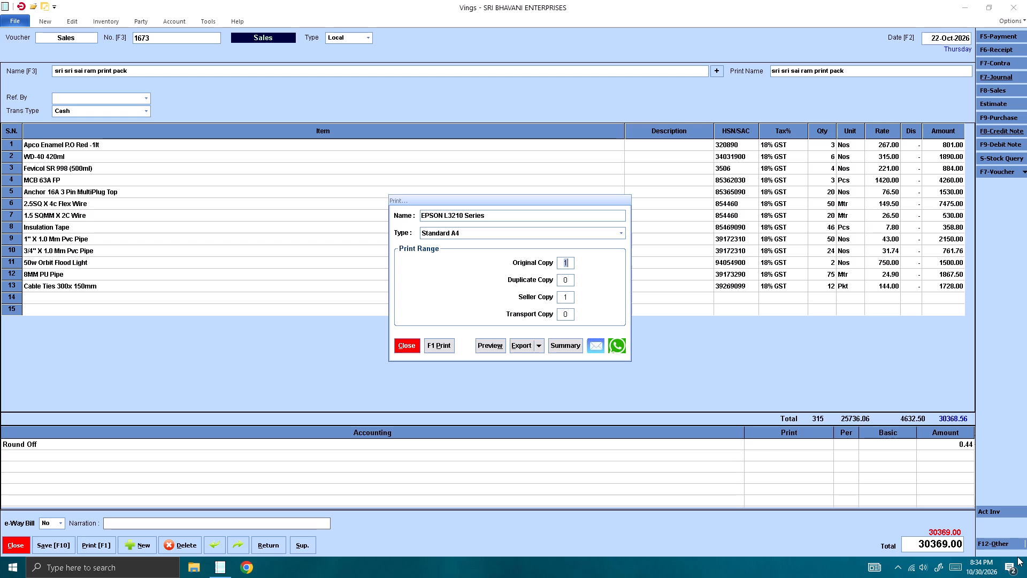
pyautogui.press('Return')
pyautogui.press('Return')
pyautogui.press('0')
pyautogui.press('F1')
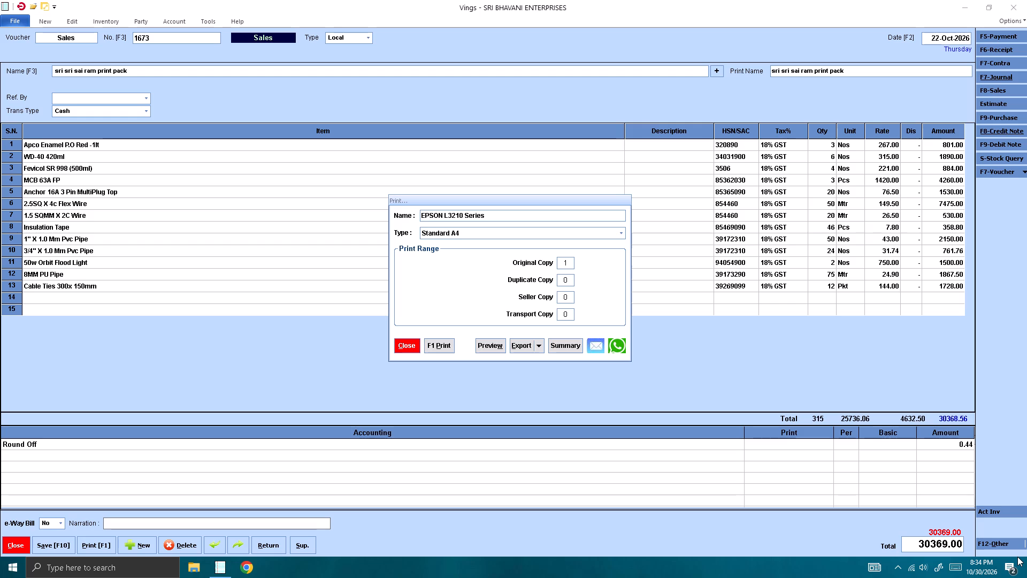
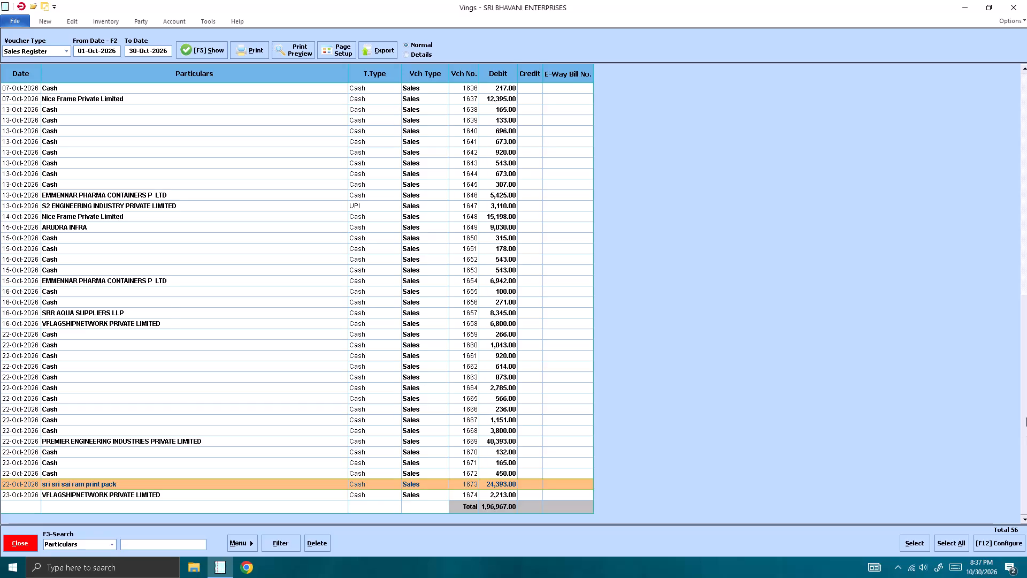
# Reopen sri sri sai ram print pack voucher 1673 and print one original copy in Standard A4, with Seller Copy set to 0.
pyautogui.press('Return')
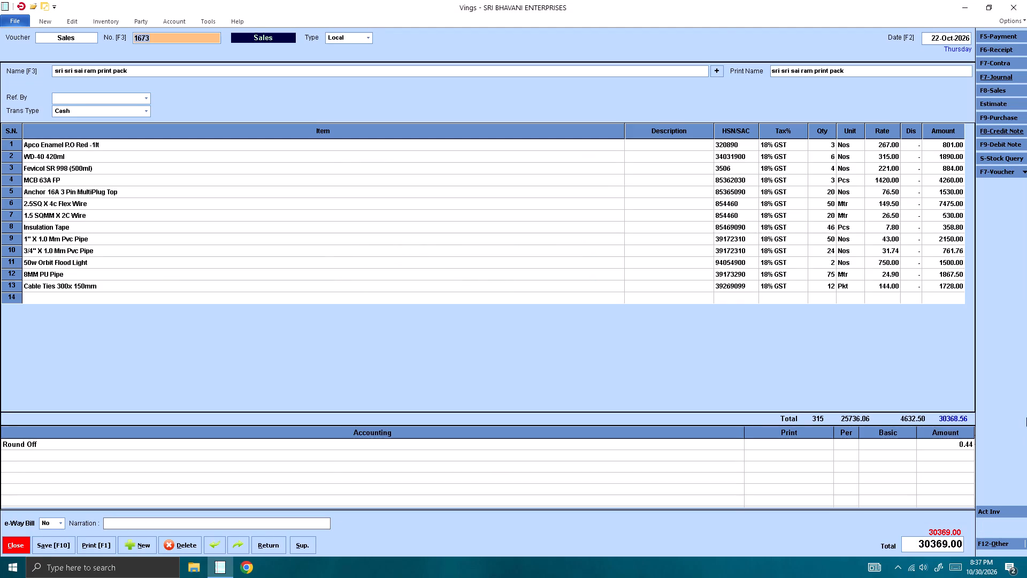
pyautogui.hotkey('ctrl', 'p')
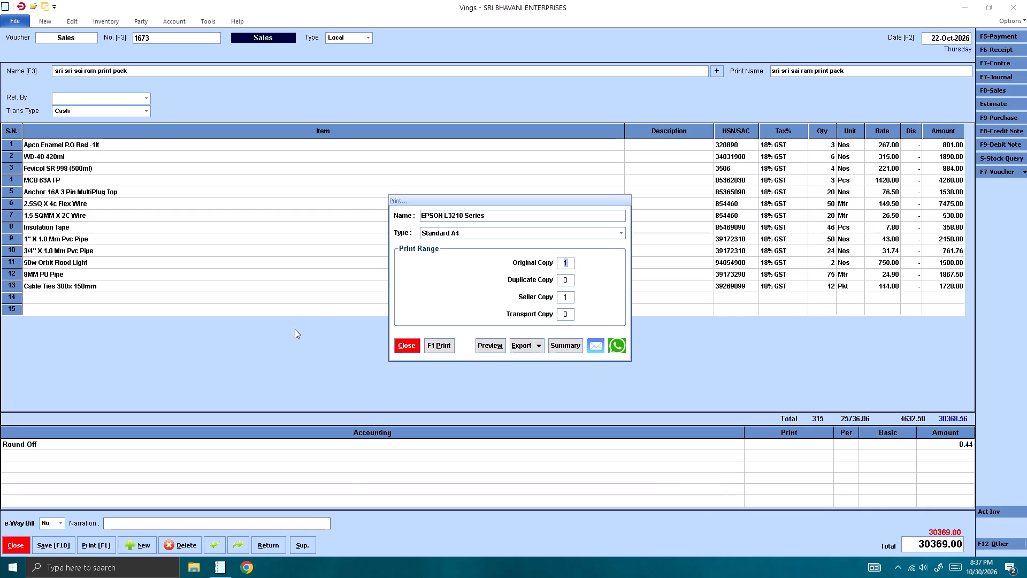
pyautogui.click(568, 296)
pyautogui.press('Return')
pyautogui.press('Up')
pyautogui.press('Up')
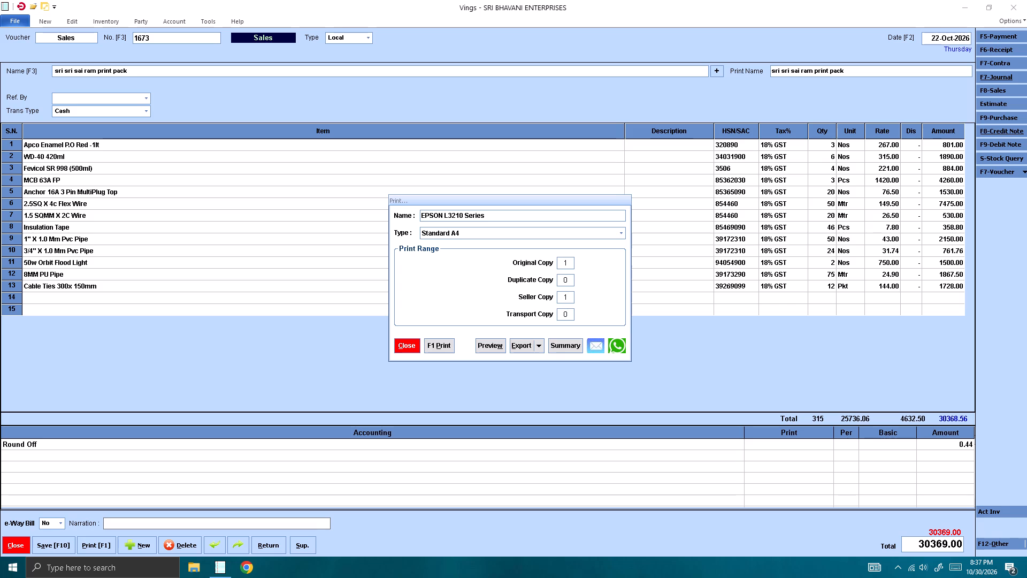
pyautogui.press('Up')
pyautogui.click(569, 301)
pyautogui.press('BackSpace')
pyautogui.press('BackSpace')
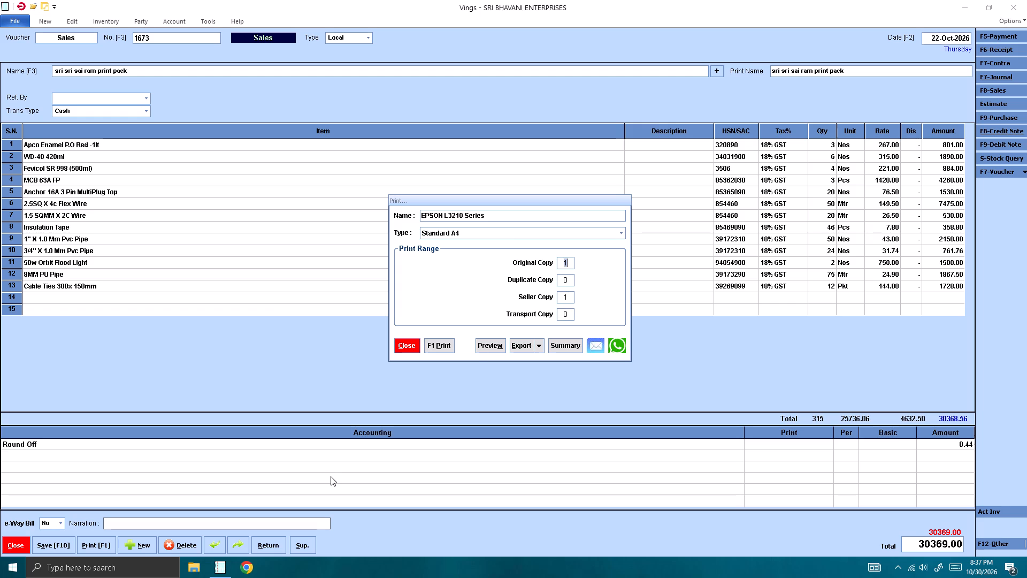
pyautogui.press('Return')
pyautogui.press('Return')
pyautogui.press('0')
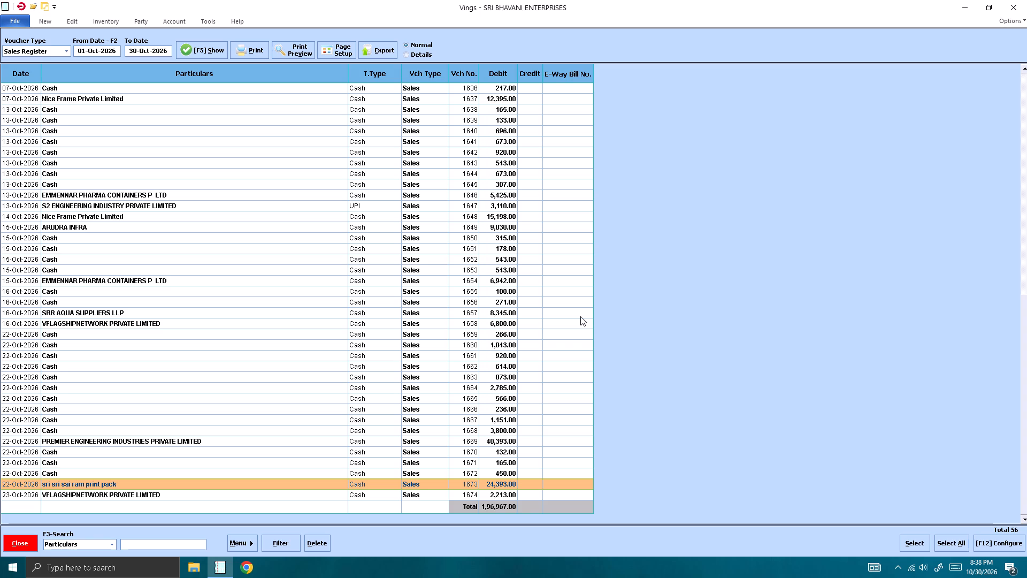
# Switch to Google Chrome with the Sandeep profile and open web.whatsapp.com.
pyautogui.click(255, 577)
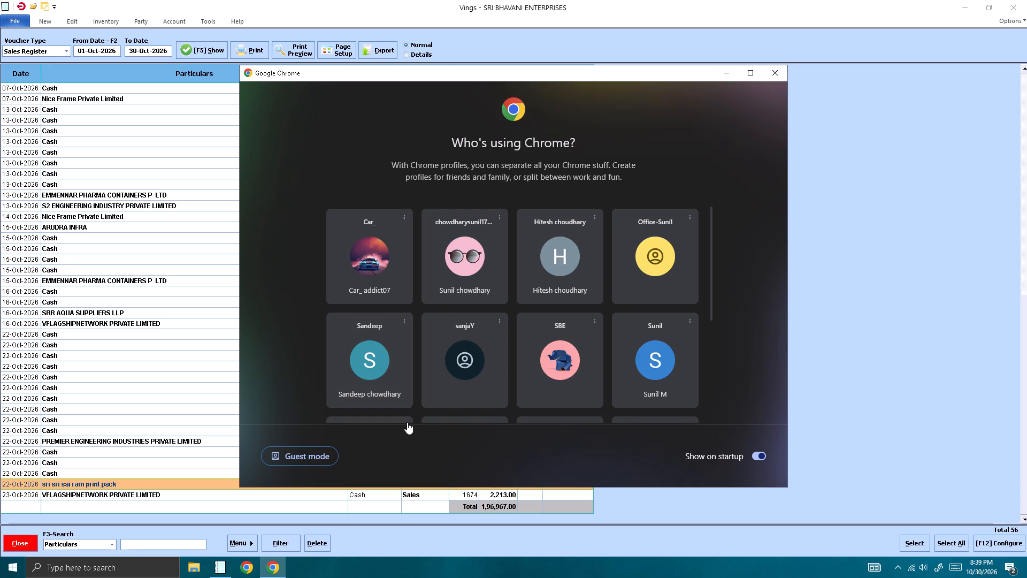
pyautogui.click(396, 364)
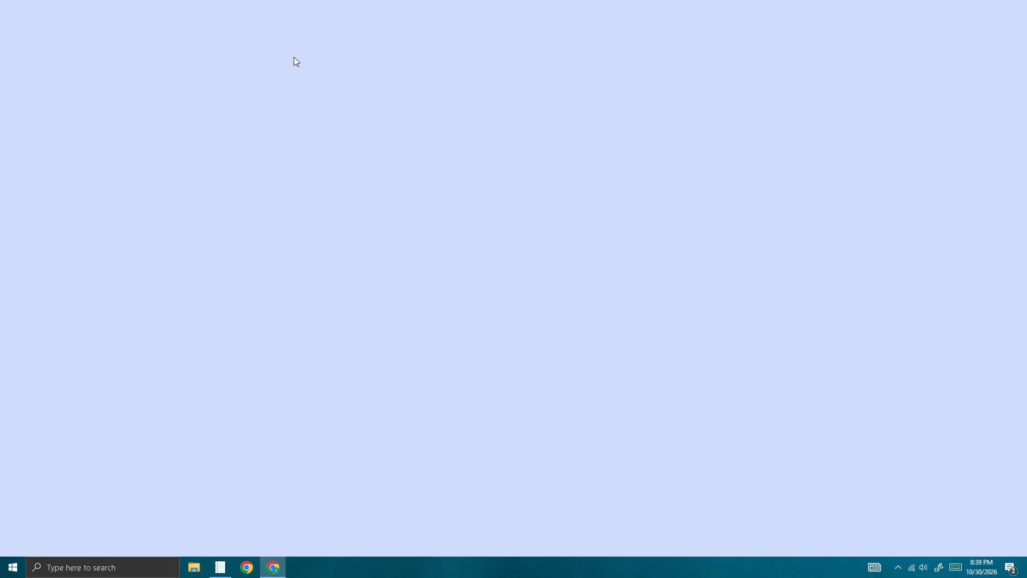
pyautogui.click(297, 43)
pyautogui.click(299, 34)
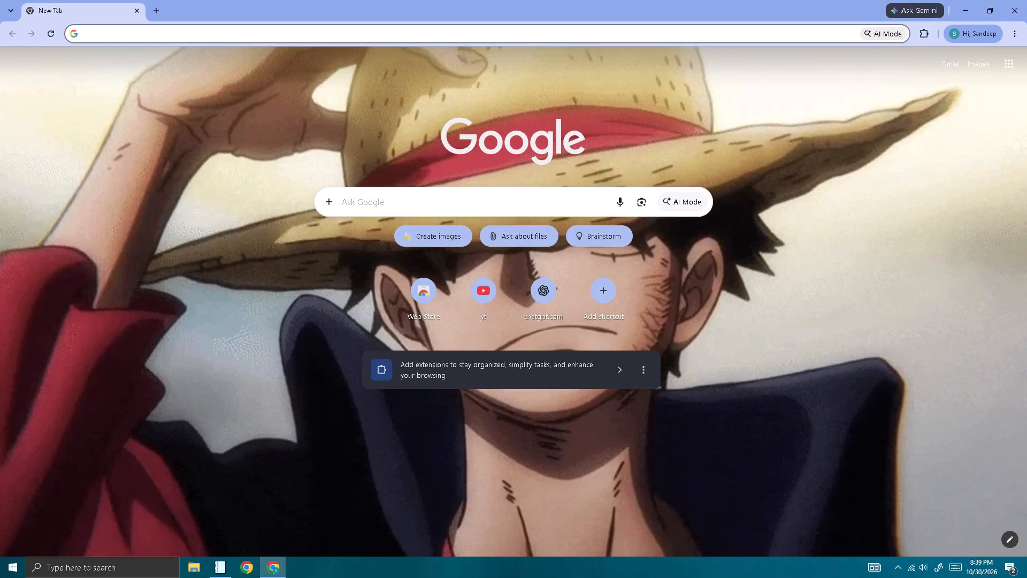
pyautogui.press('w')
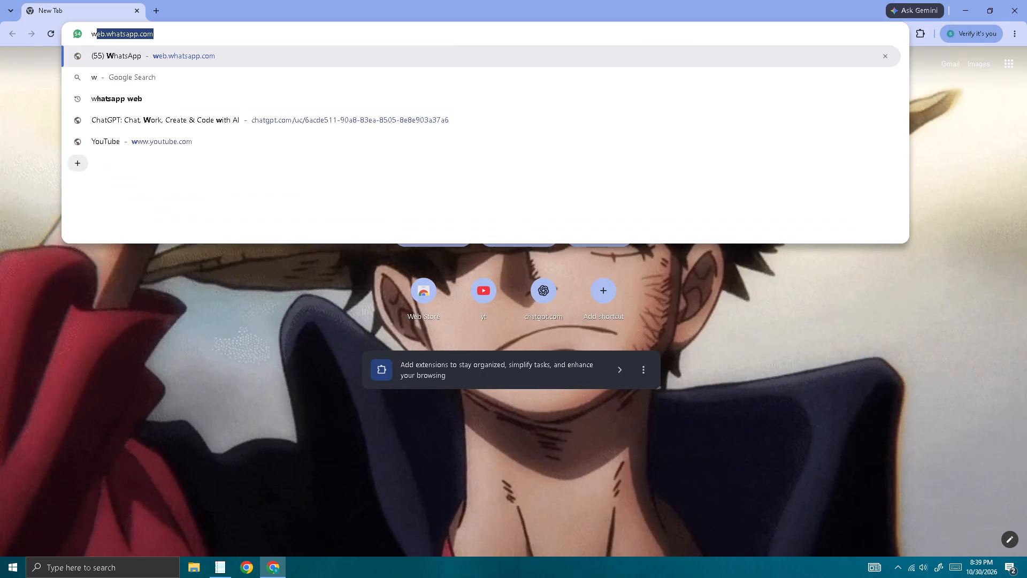
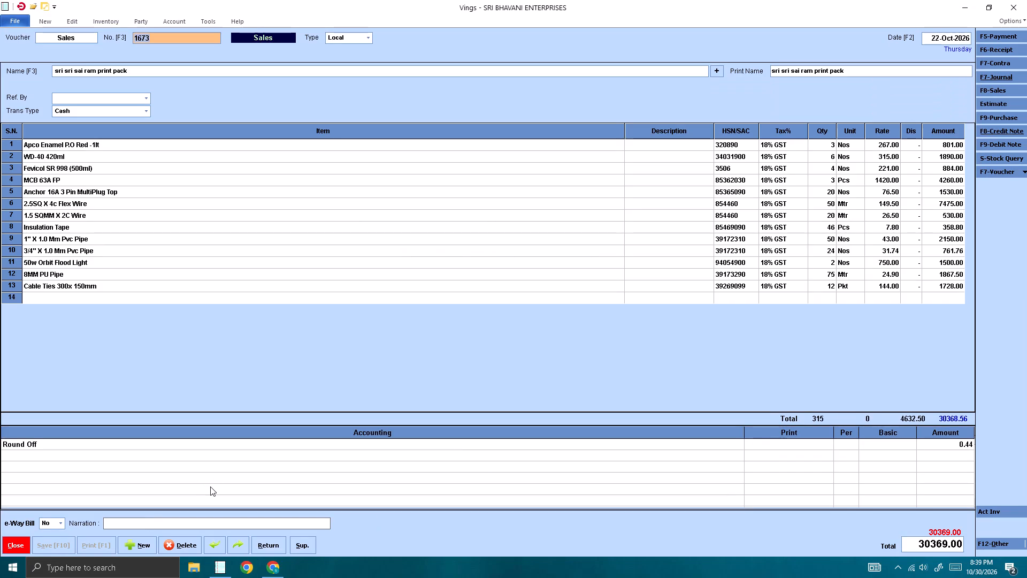
# Reopen sri sri sai ram print pack voucher 1673 and export its original copy to PDF, with Seller Copy set to 0.
pyautogui.press('Return')
pyautogui.press('0')
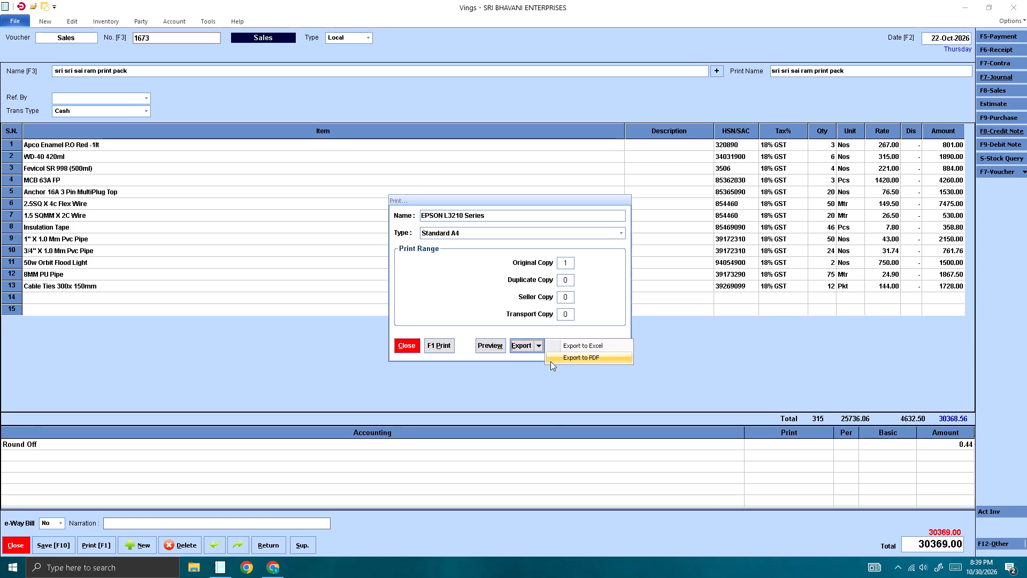
# Export the original copy of voucher 1673 as a PDF file named ssr2 on the Desktop.
pyautogui.click(551, 361)
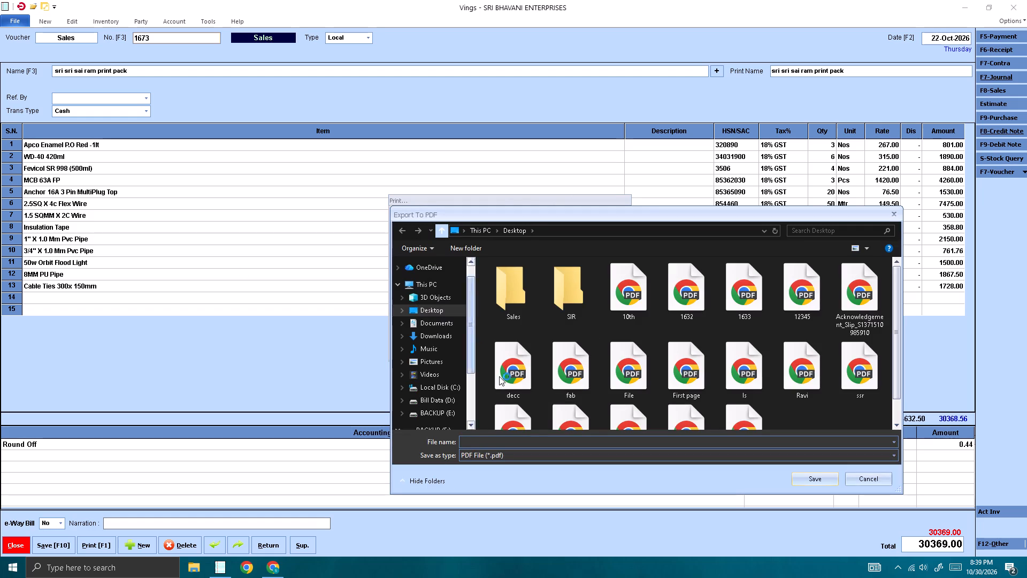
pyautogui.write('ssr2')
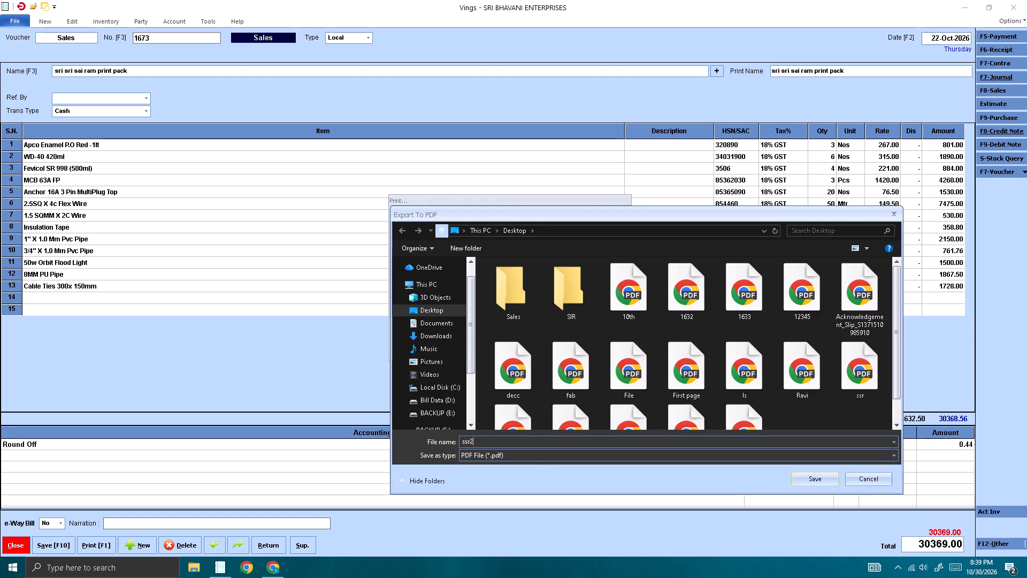
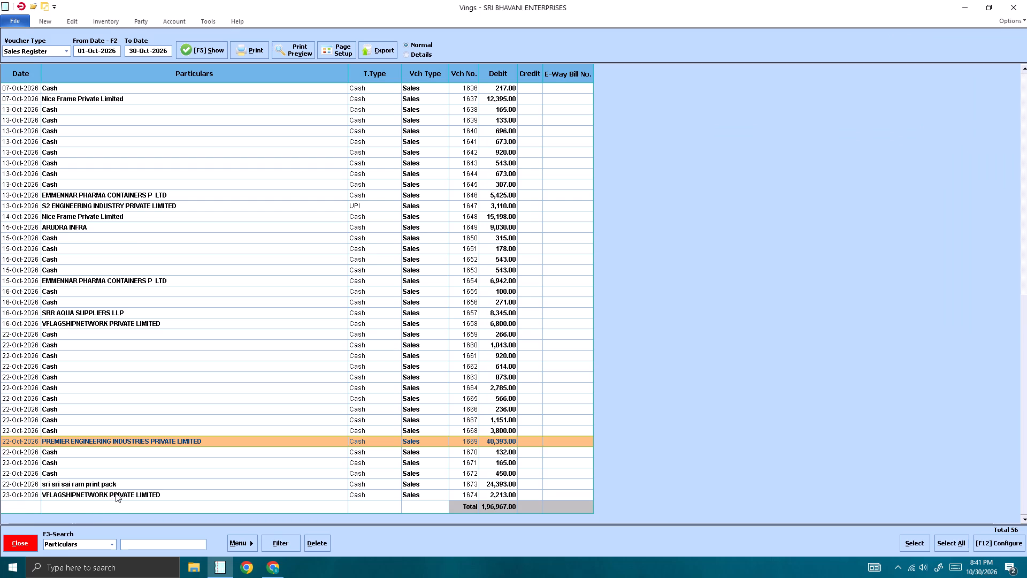
# Open VFLAGSHIPNETWORK PRIVATE LIMITED sales voucher 1674 and advance from it to blank sales voucher 1675.
pyautogui.click(116, 496)
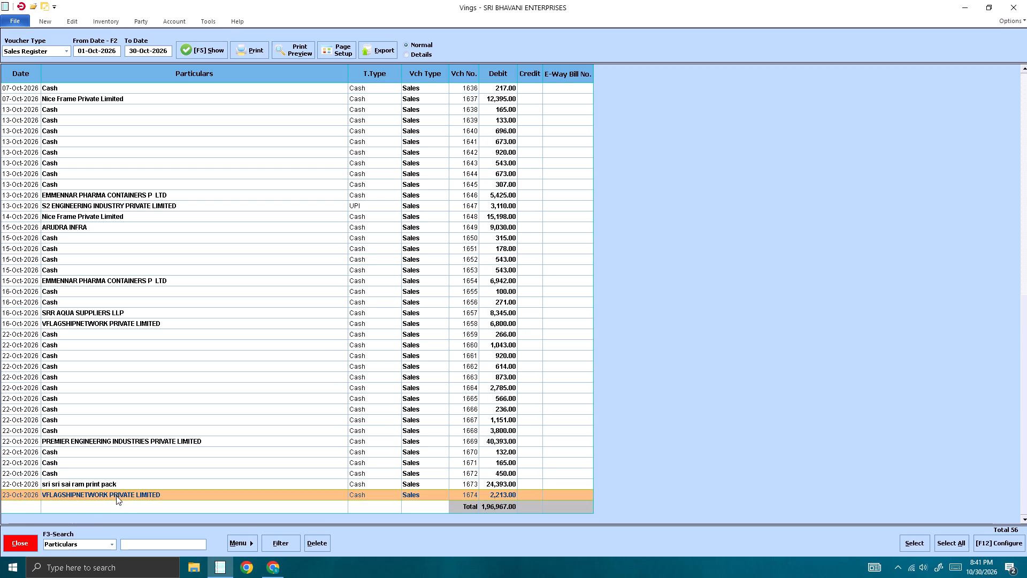
pyautogui.press('Return')
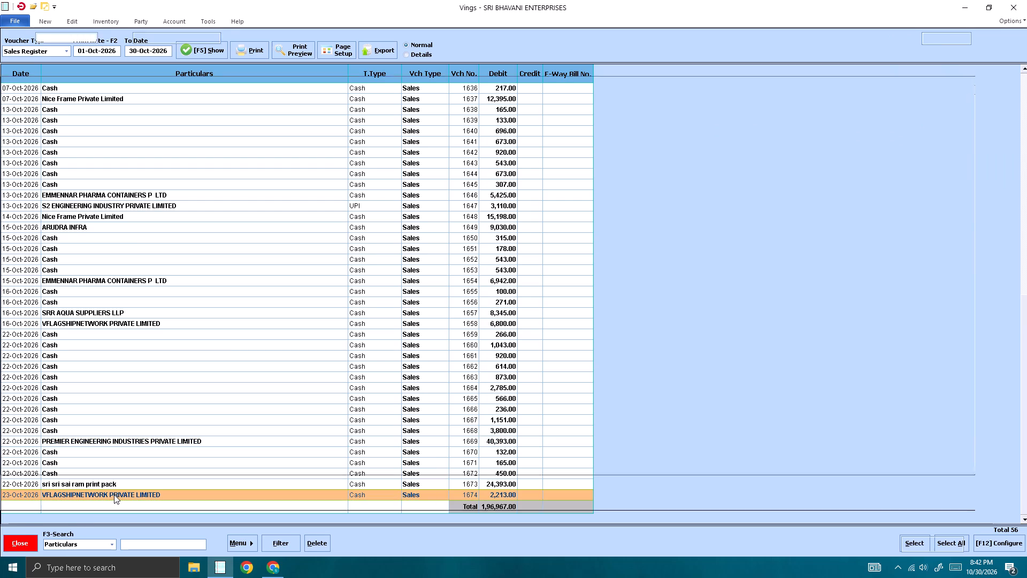
pyautogui.click(236, 546)
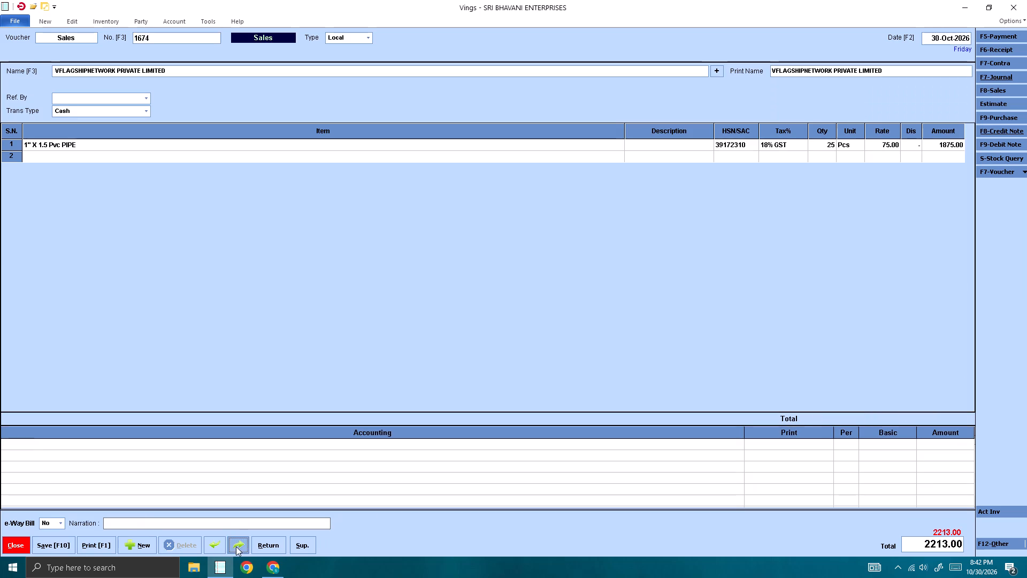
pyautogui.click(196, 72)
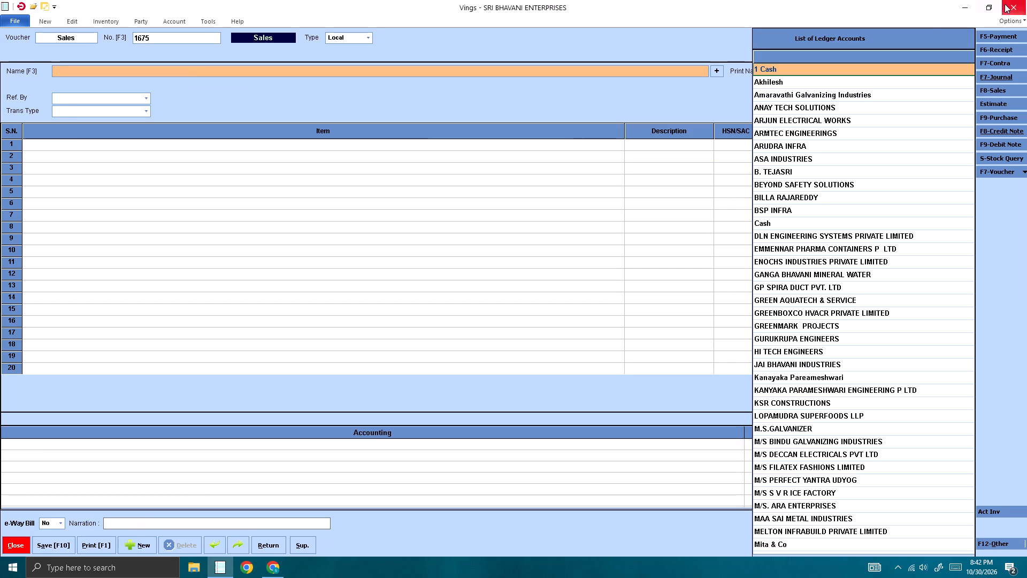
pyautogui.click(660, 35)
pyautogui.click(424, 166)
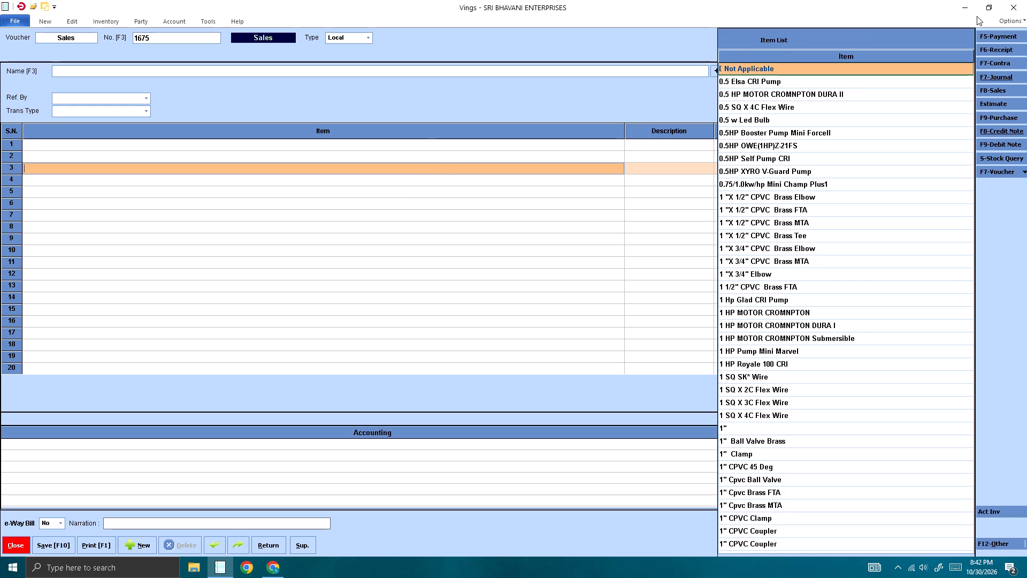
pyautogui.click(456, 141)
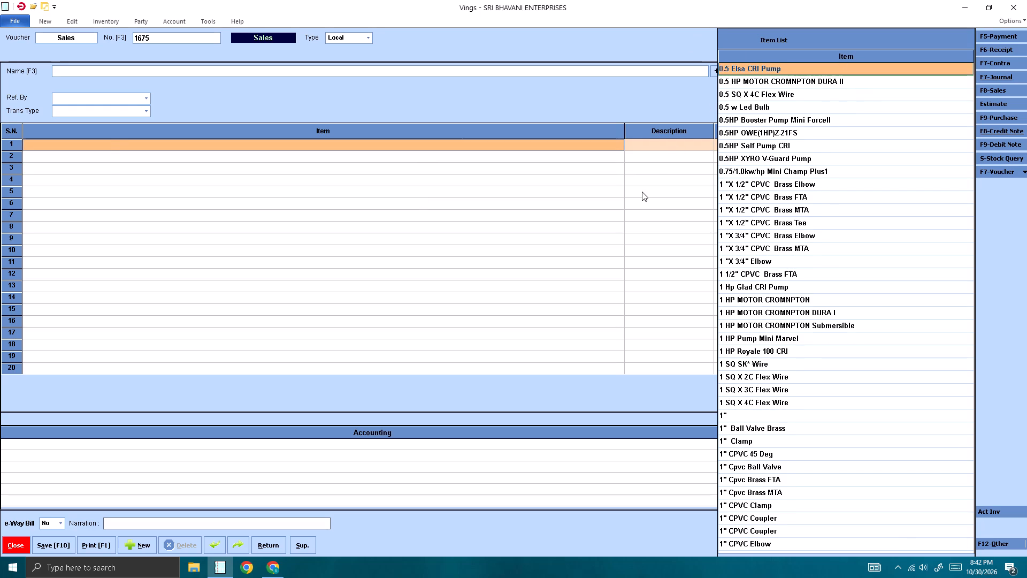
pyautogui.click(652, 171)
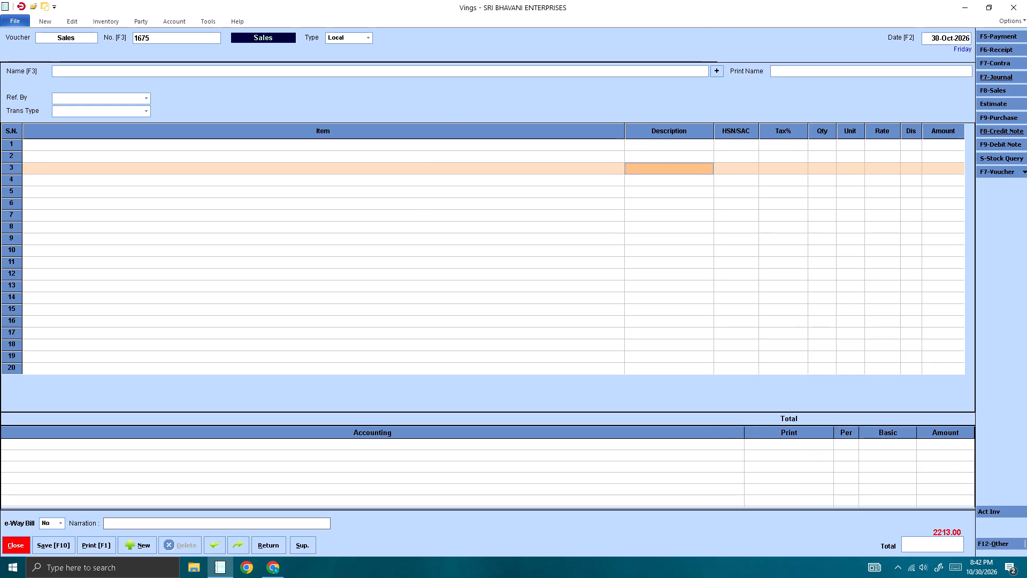
# Set the date of sales voucher 1675 to 24-Oct-2026.
pyautogui.click(940, 40)
pyautogui.moveTo(940, 41); pyautogui.dragTo(939, 50)
pyautogui.click(937, 37)
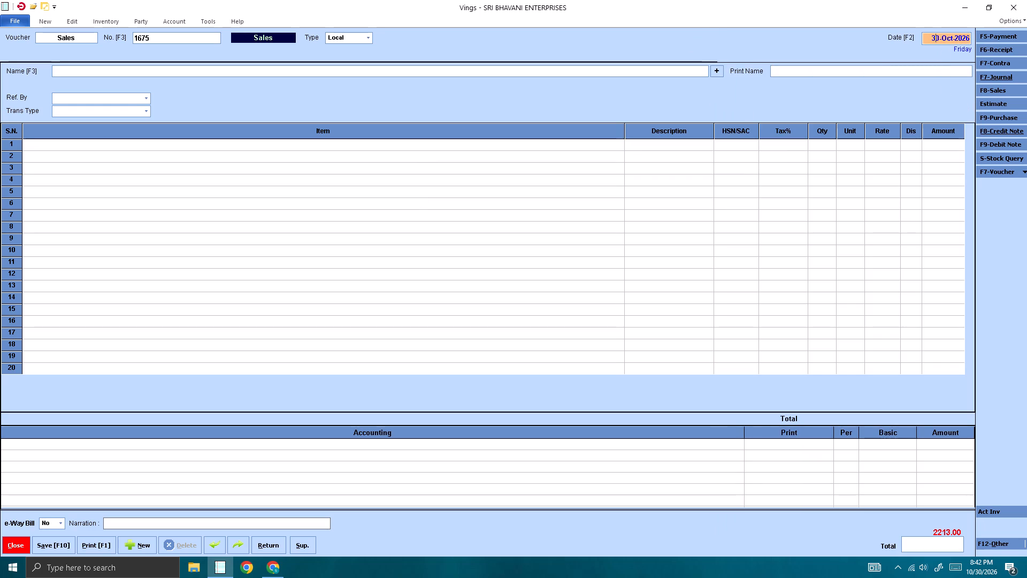
pyautogui.press('Right')
pyautogui.press('BackSpace')
pyautogui.press('BackSpace')
pyautogui.write('24')
pyautogui.press('Return')
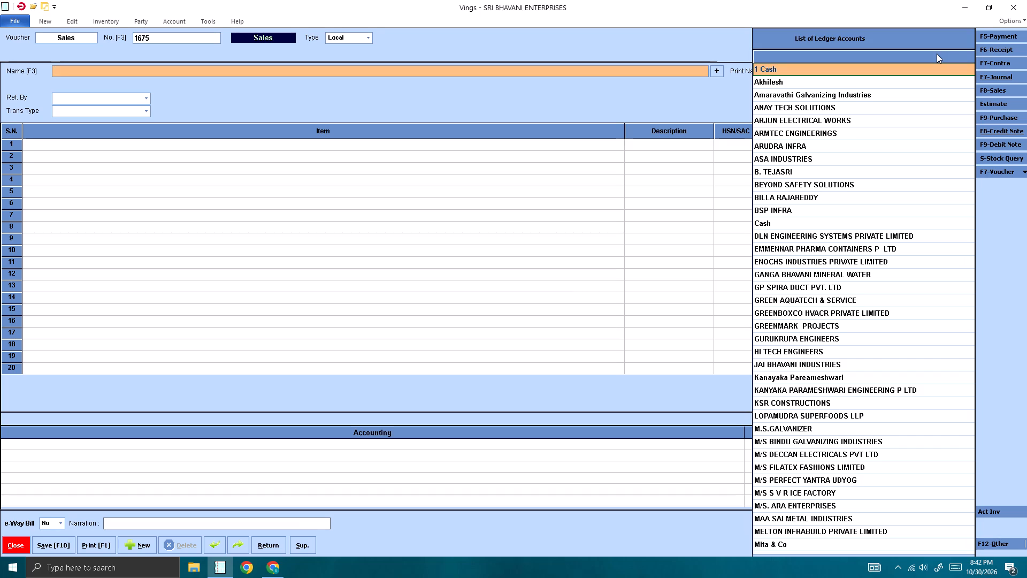
# Choose Cash as the party and transaction type for voucher 1675, leaving the optional buyer details blank.
pyautogui.write('cash')
pyautogui.press('Up')
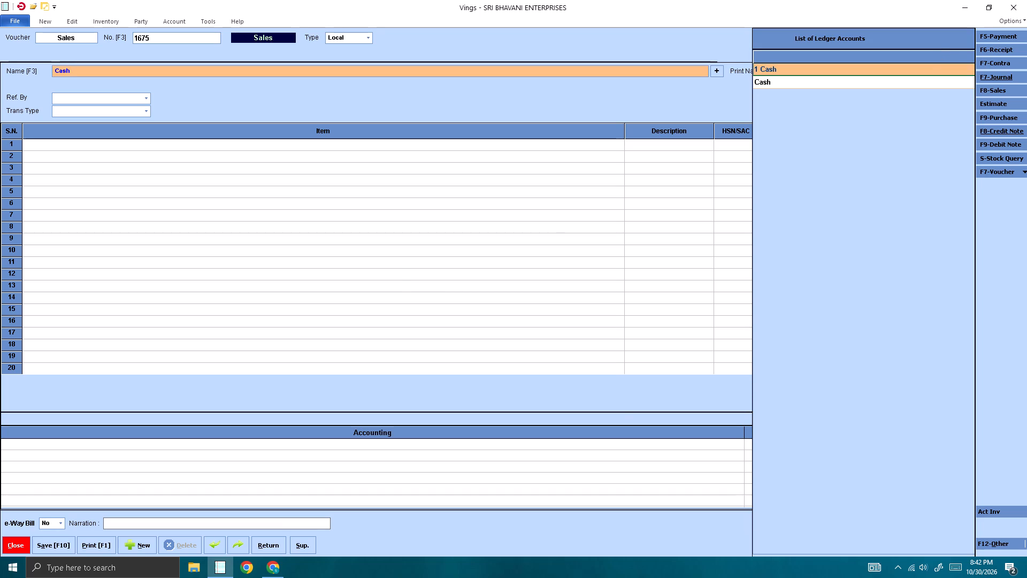
pyautogui.press('Return')
pyautogui.press('Return')
pyautogui.press('Return')
pyautogui.press('Return')
pyautogui.press('Return')
pyautogui.press('Return')
pyautogui.press('F4')
pyautogui.press('Return')
pyautogui.press('Return')
pyautogui.press('Return')
pyautogui.press('Return')
pyautogui.press('Return')
pyautogui.press('Return')
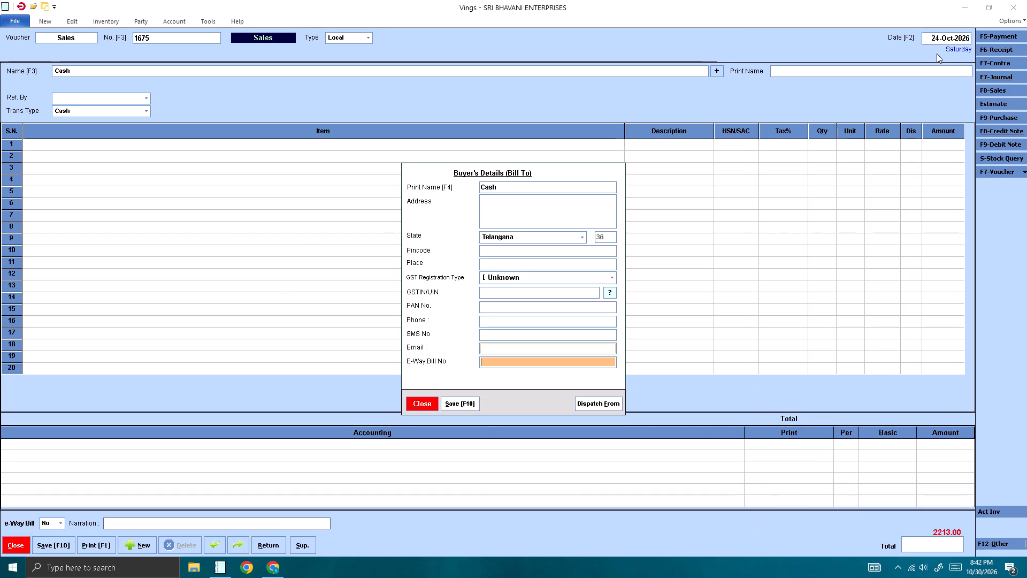
pyautogui.press('Return')
pyautogui.press('Return')
pyautogui.press('Tab')
pyautogui.press('Return')
pyautogui.press('Tab')
pyautogui.press('Return')
pyautogui.press('Tab')
pyautogui.press('Return')
pyautogui.press('Tab')
pyautogui.press('Return')
pyautogui.press('Tab')
pyautogui.press('Return')
pyautogui.press('Tab')
pyautogui.press('Return')
pyautogui.press('Tab')
pyautogui.press('Return')
pyautogui.press('Return')
pyautogui.press('Return')
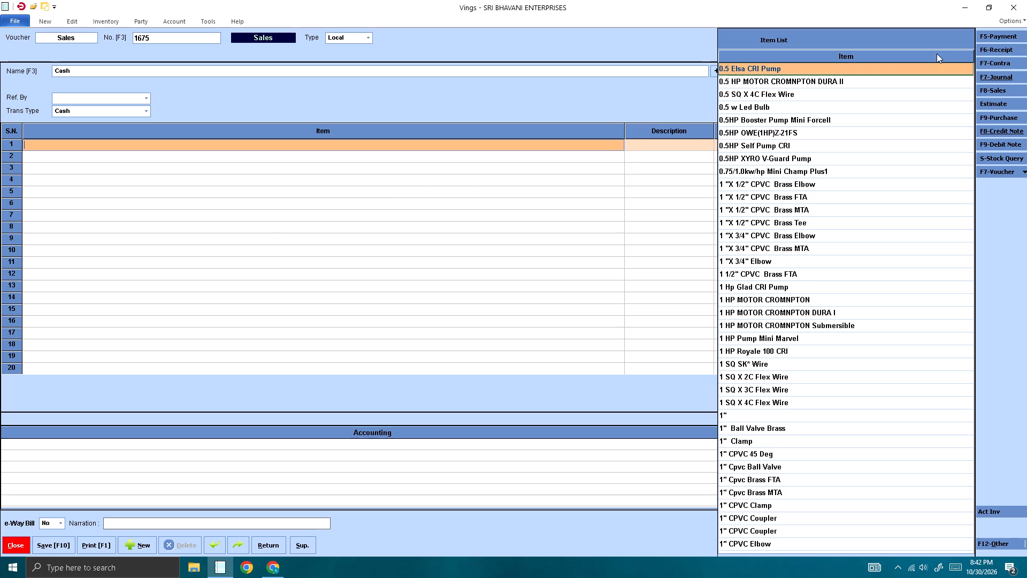
# Add 0.5 SQ X 4C Flex Wire with quantity 5 to voucher 1675 and save it without changing the date.
pyautogui.press('Down')
pyautogui.press('Down')
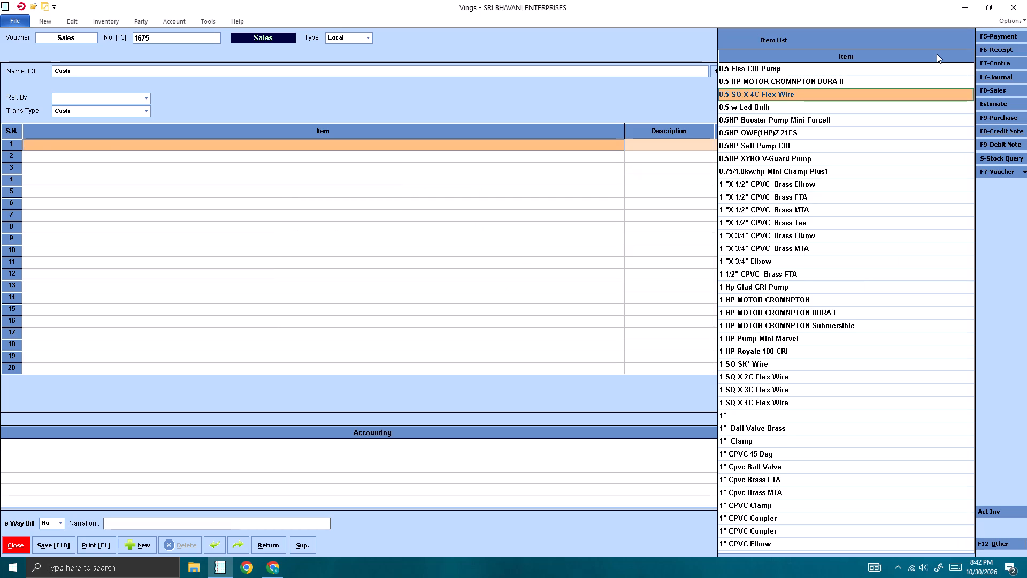
pyautogui.press('Return')
pyautogui.press('Return')
pyautogui.press('5')
pyautogui.press('Return')
pyautogui.press('Return')
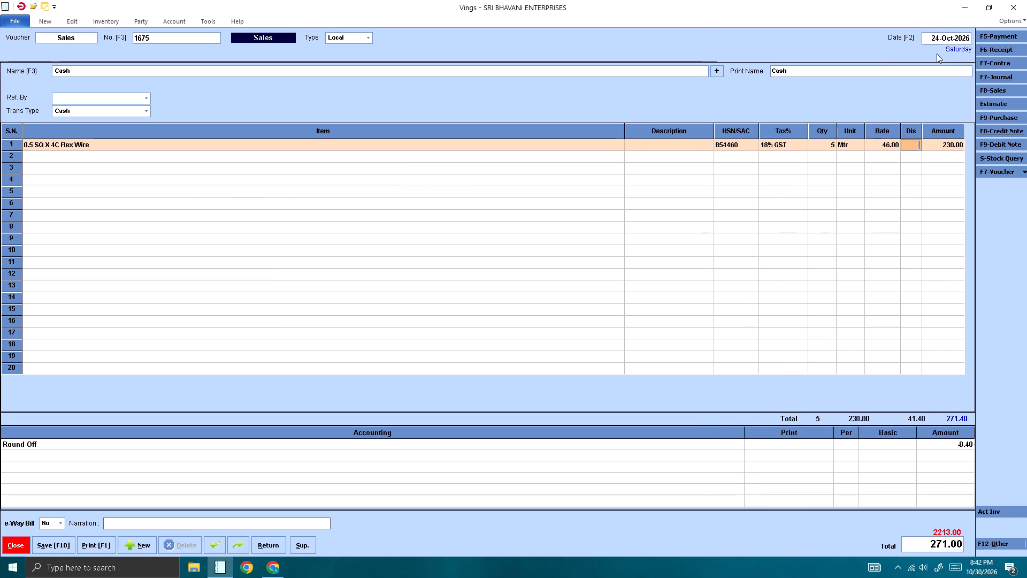
pyautogui.press('F10')
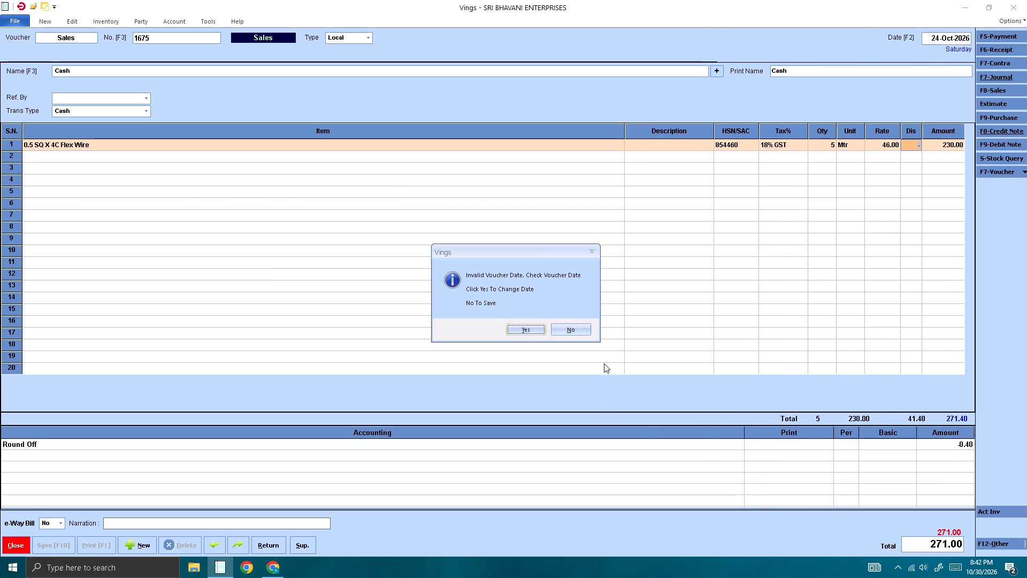
pyautogui.click(558, 325)
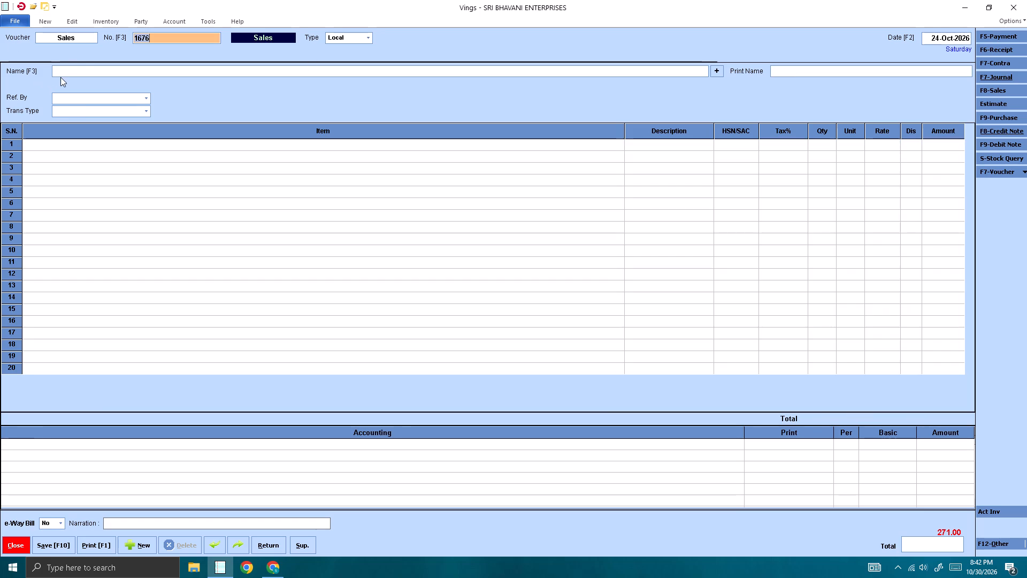
# Choose Cash as the party and transaction type for sales voucher 1676, leaving the optional buyer details blank.
pyautogui.click(64, 73)
pyautogui.write('cash')
pyautogui.press('Up')
pyautogui.press('Return')
pyautogui.press('Return')
pyautogui.press('Return')
pyautogui.press('Return')
pyautogui.press('Return')
pyautogui.press('Return')
pyautogui.press('F4')
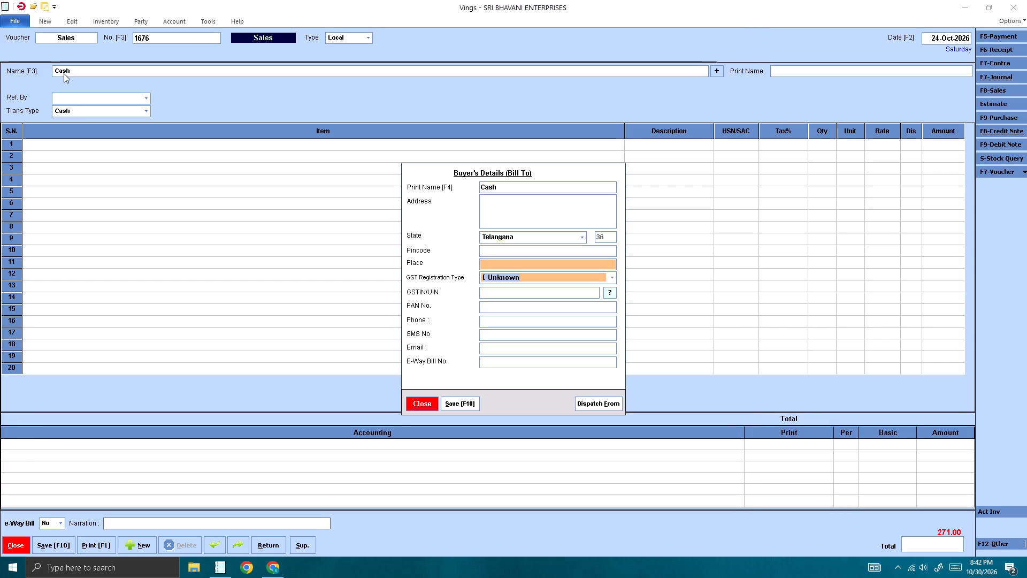
pyautogui.press('Return')
pyautogui.press('Return')
pyautogui.press('Return')
pyautogui.press('Return')
pyautogui.press('Return')
pyautogui.press('Return')
pyautogui.press('Return')
pyautogui.press('Return')
pyautogui.press('Tab')
pyautogui.press('Return')
pyautogui.press('Tab')
pyautogui.press('Return')
pyautogui.press('Tab')
pyautogui.press('Return')
pyautogui.press('Tab')
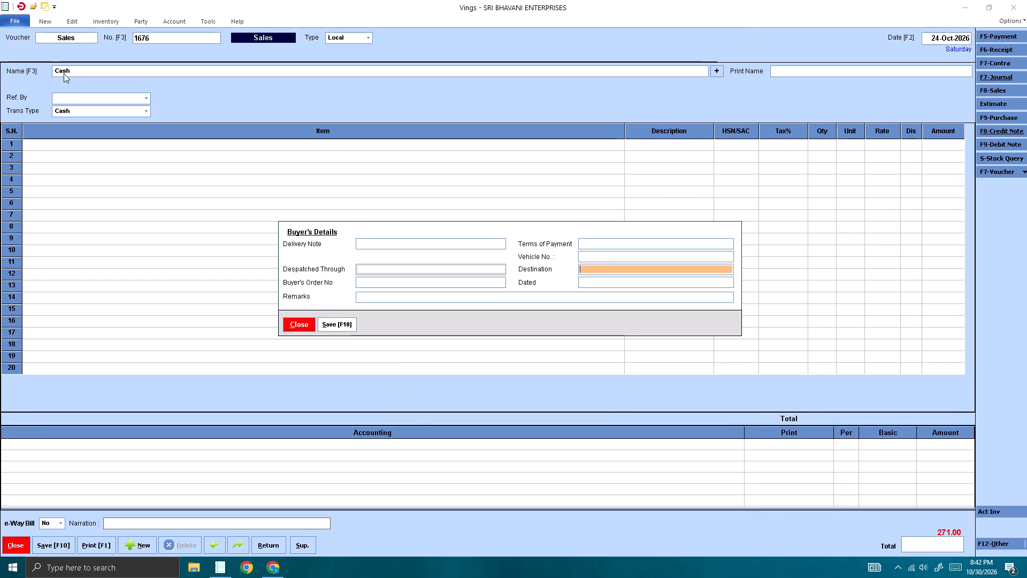
pyautogui.press('Return')
pyautogui.press('Tab')
pyautogui.press('Return')
pyautogui.press('Tab')
pyautogui.press('Return')
pyautogui.press('Tab')
pyautogui.press('Return')
pyautogui.press('Return')
pyautogui.press('Return')
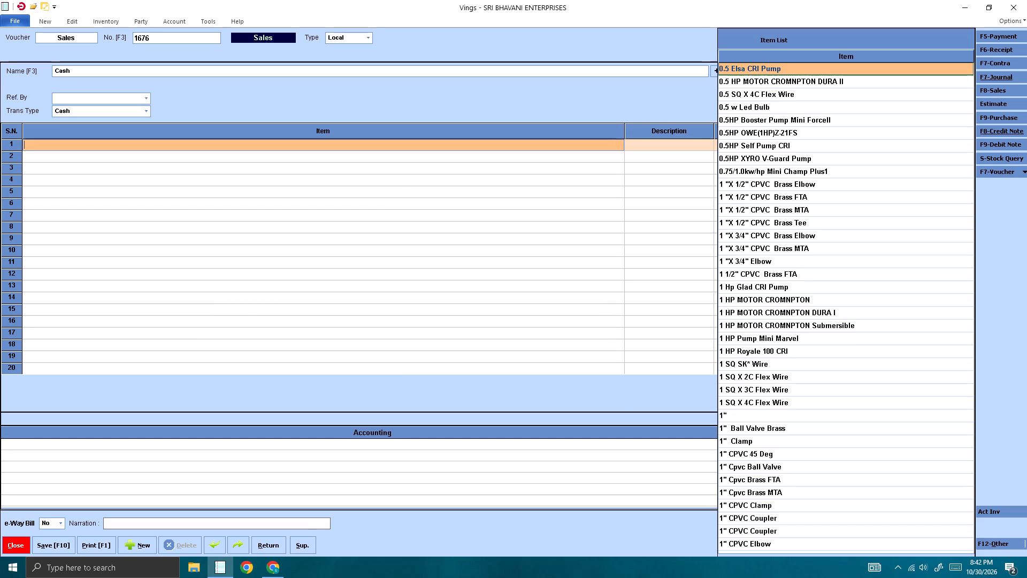
# Add 0.5HP XYRO V-Guard Pump with quantity 1 as the first item of voucher 1676.
pyautogui.press('Down')
pyautogui.press('Down')
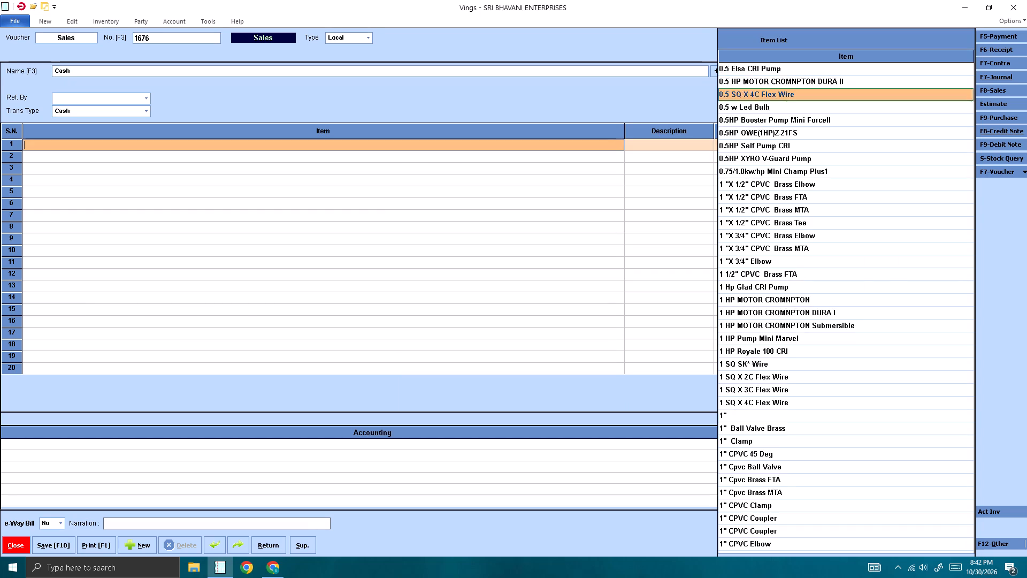
pyautogui.press('Down')
pyautogui.press('Down')
pyautogui.press('Down')
pyautogui.press('Down')
pyautogui.press('Down')
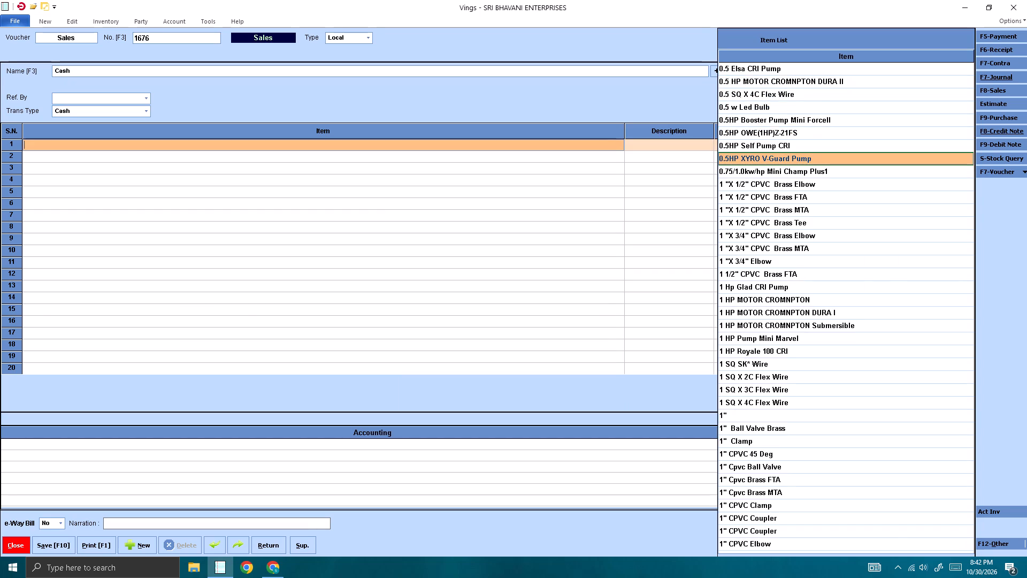
pyautogui.press('Return')
pyautogui.press('Return')
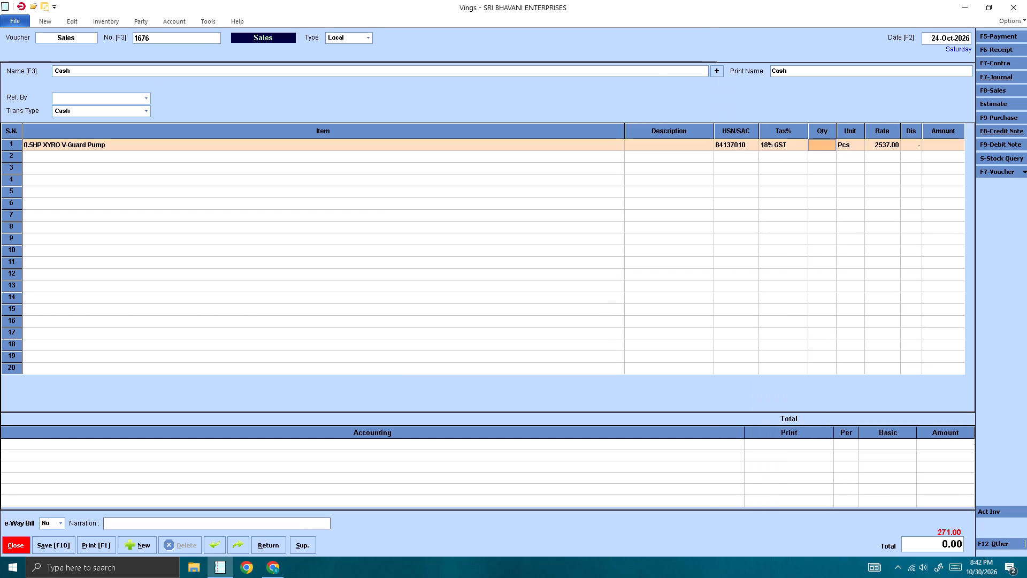
pyautogui.press('1')
pyautogui.press('Return')
pyautogui.press('Return')
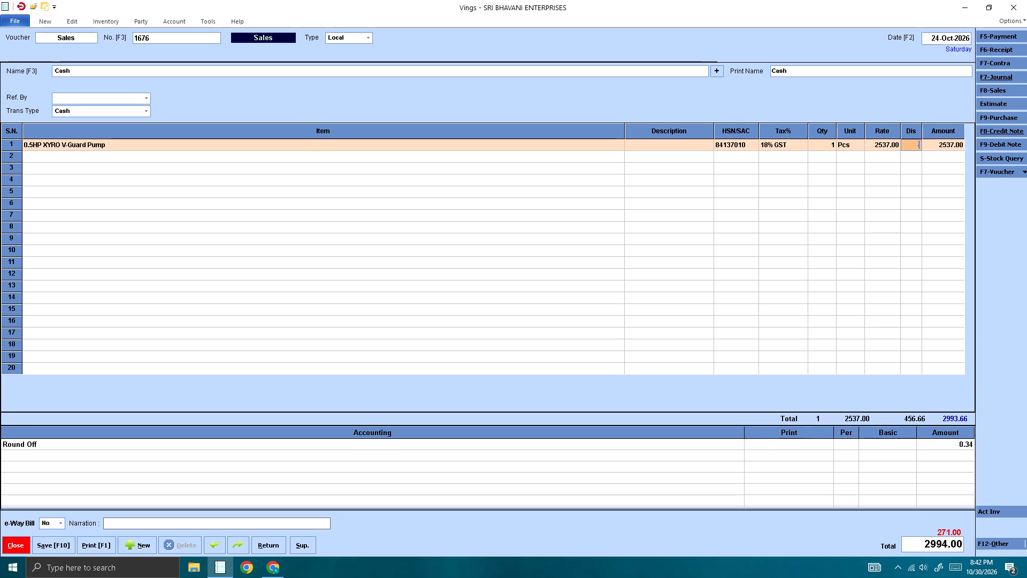
# Save sales voucher 1676, keeping its entries and its 24-Oct-2026 date.
pyautogui.press('F9')
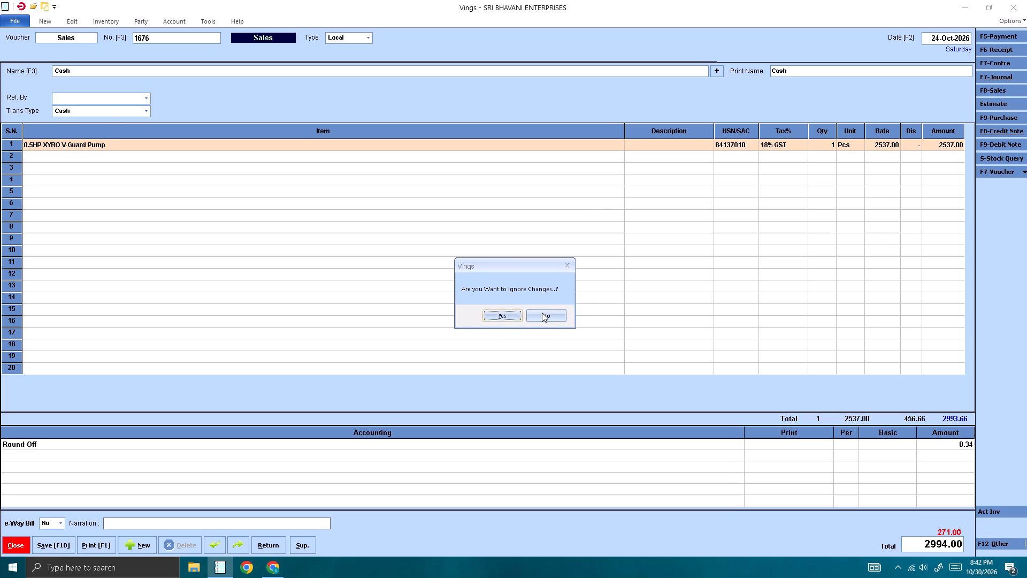
pyautogui.click(540, 317)
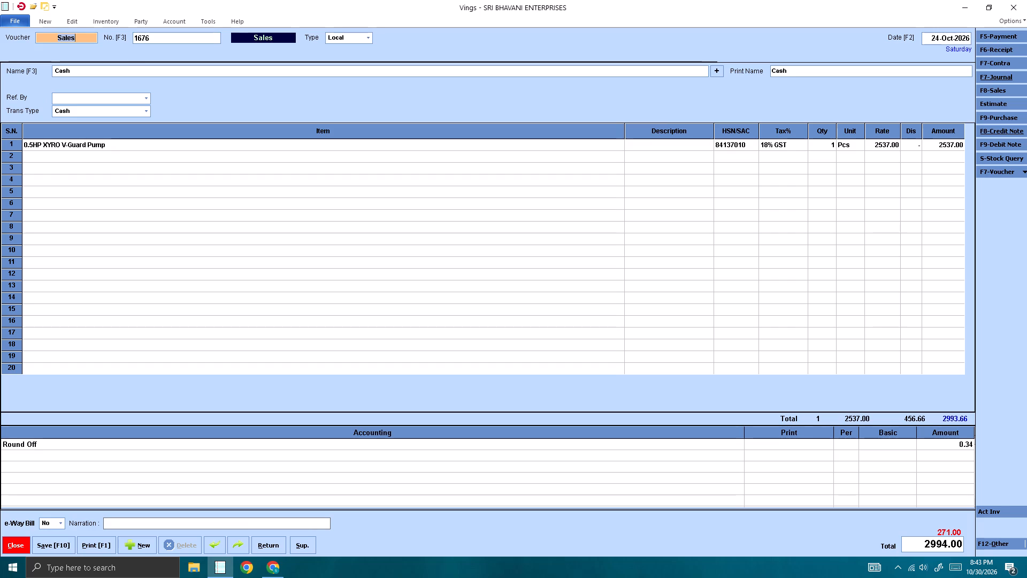
pyautogui.press('F10')
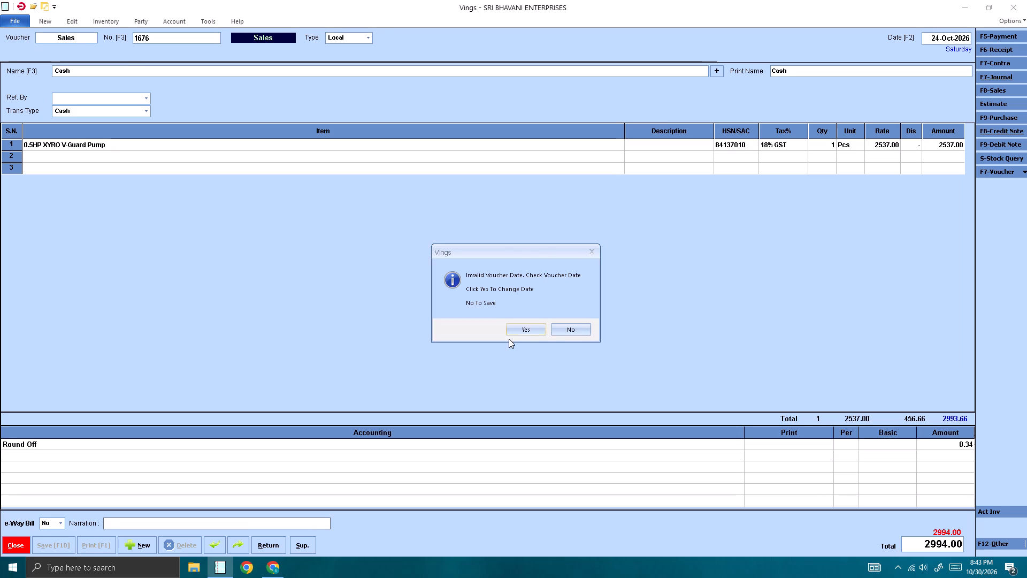
pyautogui.click(563, 325)
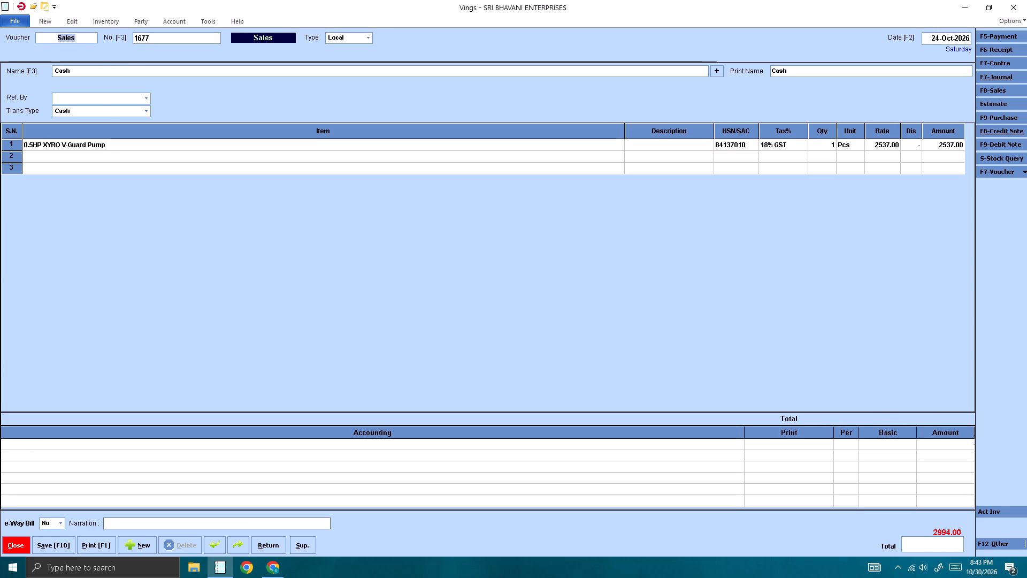
# Set the date of new sales voucher 1677 to 26-Oct-2026.
pyautogui.click(936, 43)
pyautogui.click(938, 39)
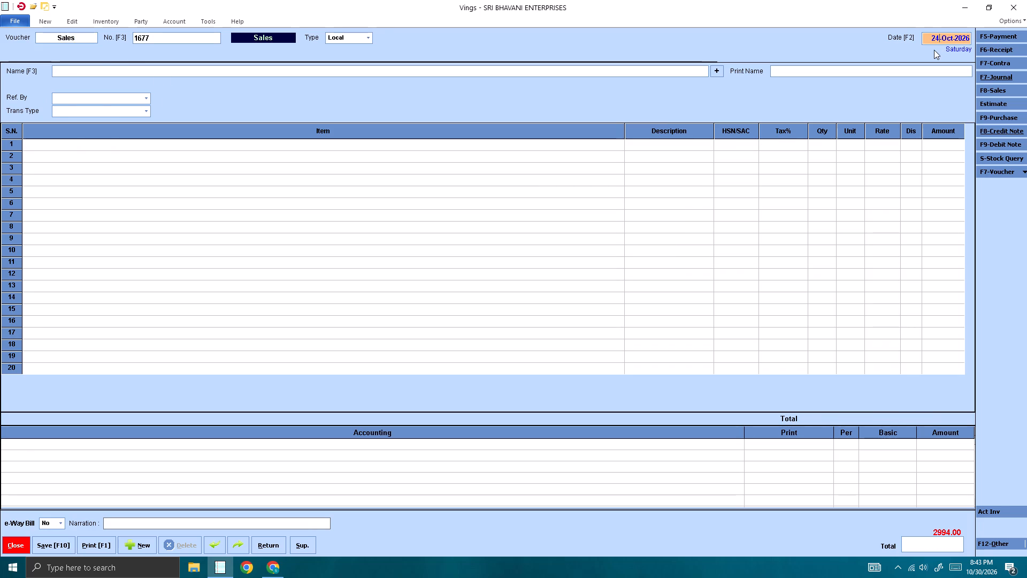
pyautogui.press('BackSpace')
pyautogui.press('6')
# Choose PREMIER ENGINEERING INDUSTRIES PRIVATE LIMITED as the party for sales voucher 1677.
pyautogui.moveTo(122, 65); pyautogui.dragTo(115, 78)
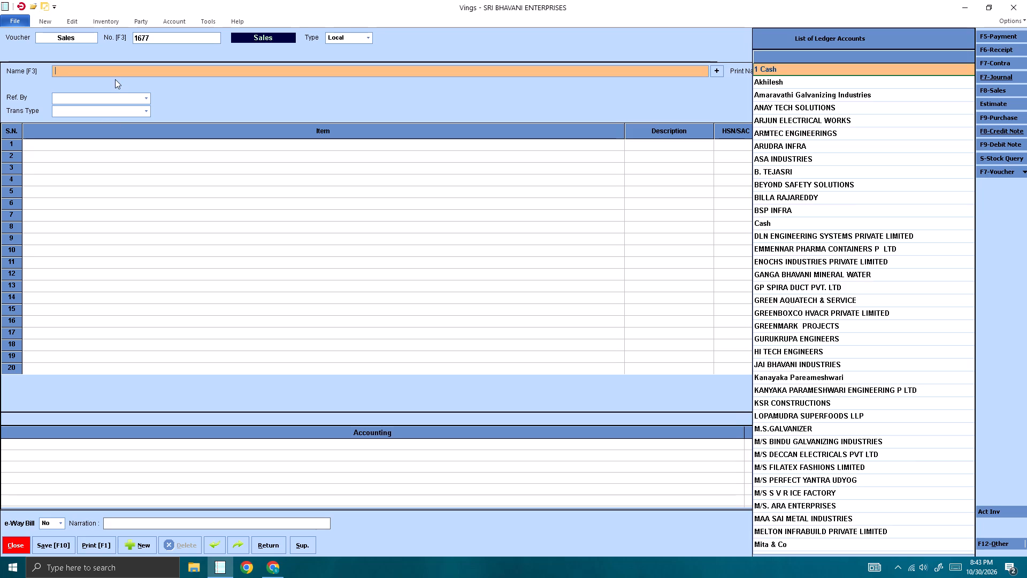
pyautogui.write('pri')
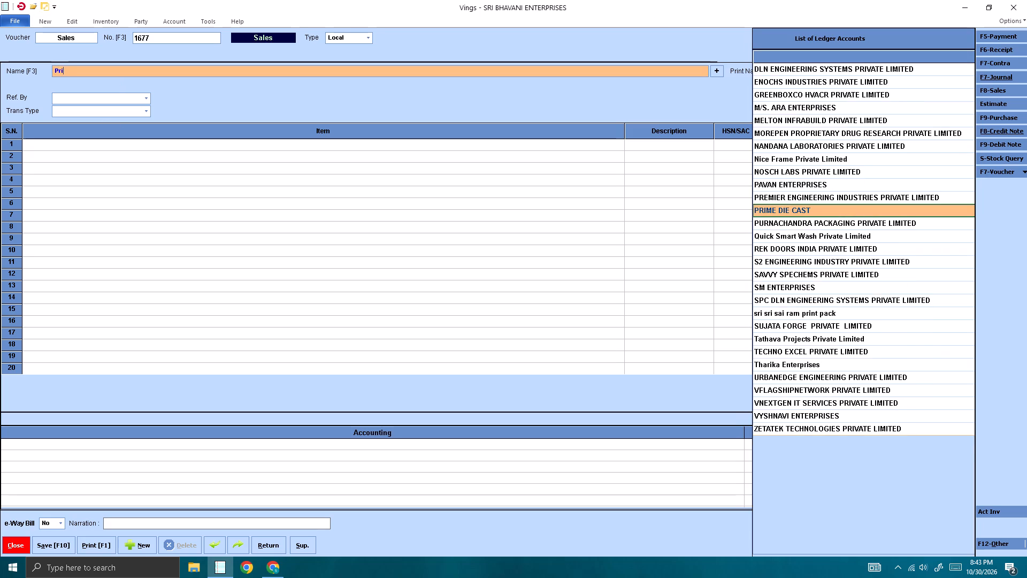
pyautogui.press('Up')
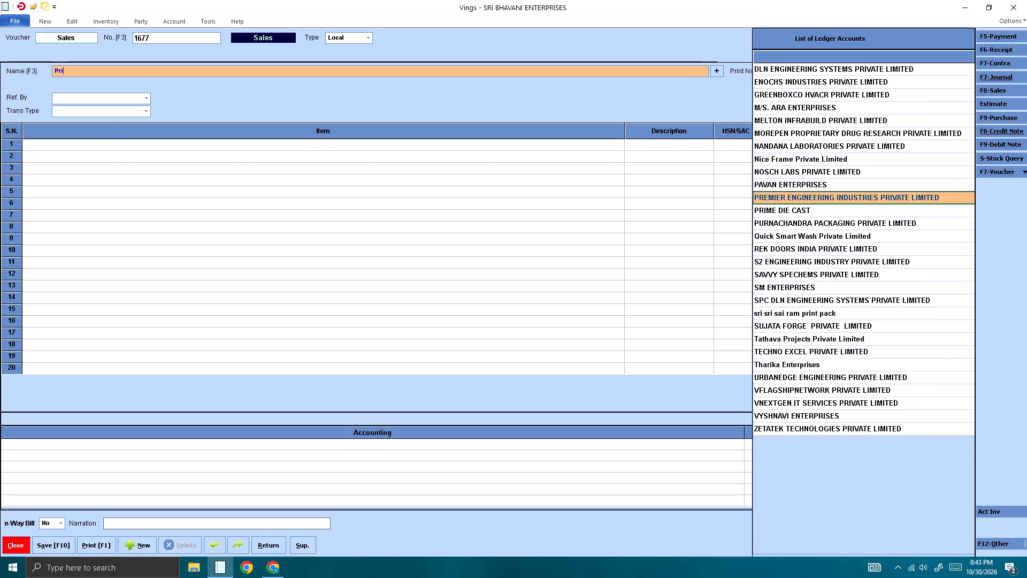
pyautogui.press('Return')
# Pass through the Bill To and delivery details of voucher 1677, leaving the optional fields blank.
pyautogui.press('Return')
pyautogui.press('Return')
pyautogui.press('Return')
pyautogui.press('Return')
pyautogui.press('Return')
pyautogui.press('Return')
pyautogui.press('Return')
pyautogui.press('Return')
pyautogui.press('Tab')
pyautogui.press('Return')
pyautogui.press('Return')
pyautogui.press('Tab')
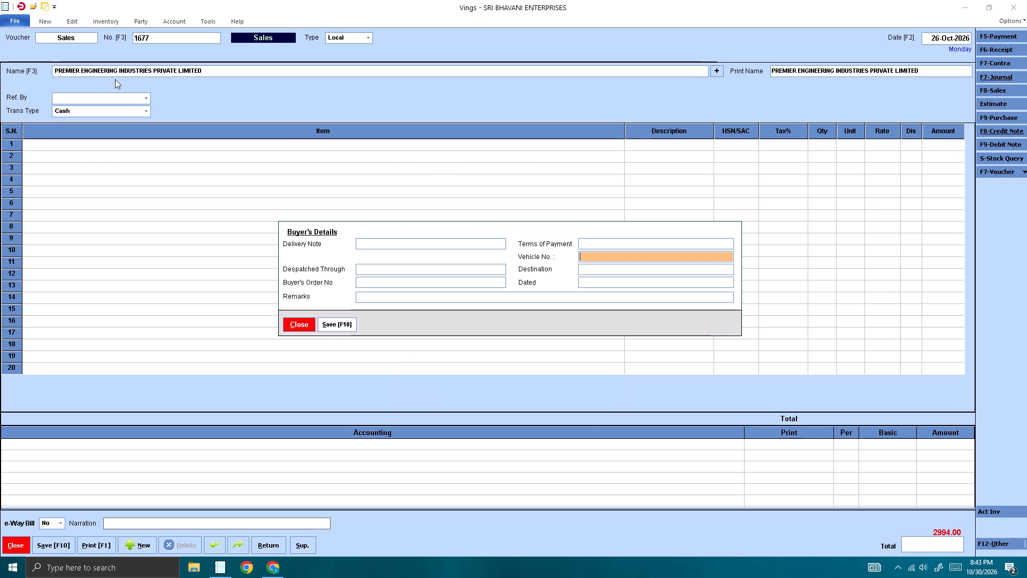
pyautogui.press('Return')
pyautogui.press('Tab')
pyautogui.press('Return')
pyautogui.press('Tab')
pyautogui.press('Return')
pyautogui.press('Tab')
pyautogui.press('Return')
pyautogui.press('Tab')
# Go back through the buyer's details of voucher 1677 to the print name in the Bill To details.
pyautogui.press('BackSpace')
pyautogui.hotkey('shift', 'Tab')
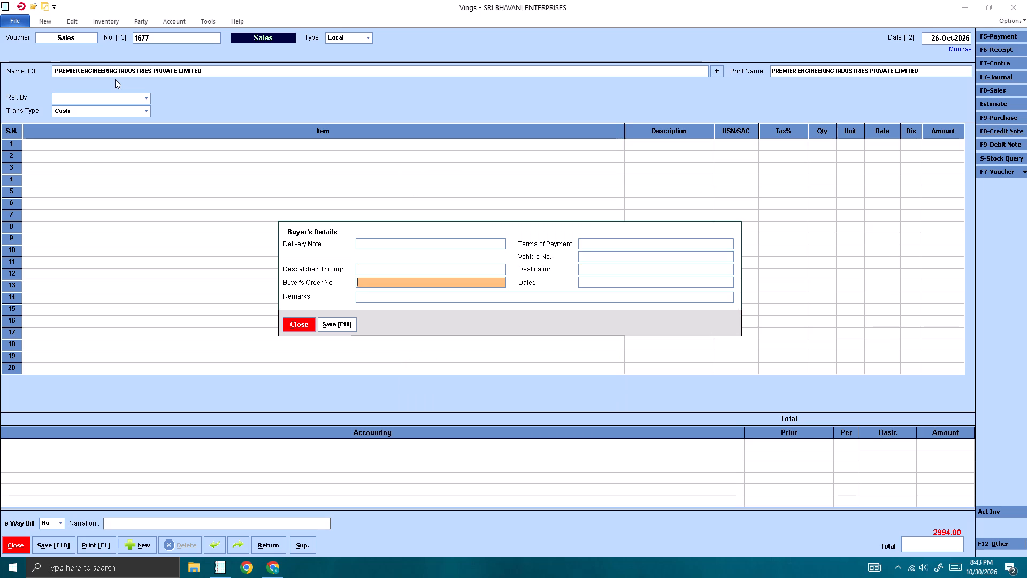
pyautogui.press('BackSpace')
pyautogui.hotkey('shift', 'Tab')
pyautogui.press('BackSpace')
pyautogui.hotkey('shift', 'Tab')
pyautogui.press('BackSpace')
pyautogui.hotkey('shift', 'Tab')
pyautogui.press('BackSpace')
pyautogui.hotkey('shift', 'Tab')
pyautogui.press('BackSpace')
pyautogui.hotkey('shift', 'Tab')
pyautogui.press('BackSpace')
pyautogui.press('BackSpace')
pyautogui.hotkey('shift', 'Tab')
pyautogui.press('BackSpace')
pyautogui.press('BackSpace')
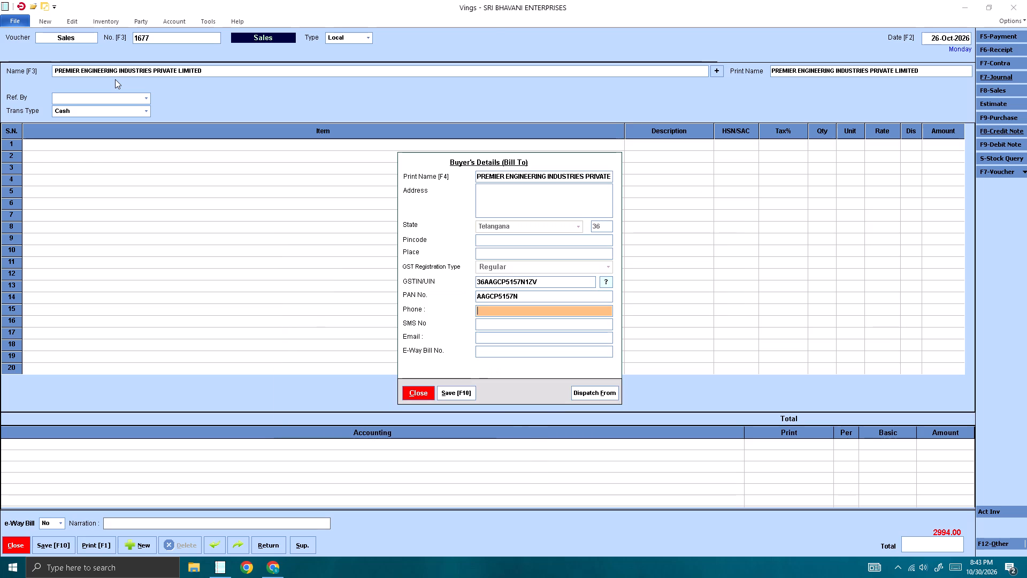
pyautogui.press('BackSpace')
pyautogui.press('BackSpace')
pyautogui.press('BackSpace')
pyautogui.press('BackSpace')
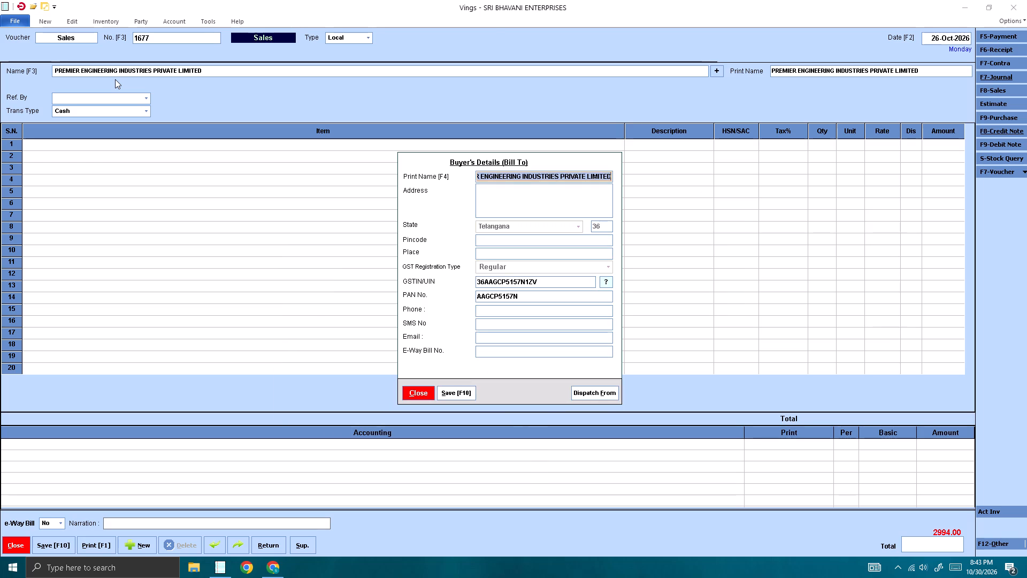
# Accept voucher 1677's Bill To and delivery details with optional fields blank, keep Cash as transaction type, and proceed to the first item row.
pyautogui.press('Return')
pyautogui.press('Return')
pyautogui.press('Return')
pyautogui.press('Return')
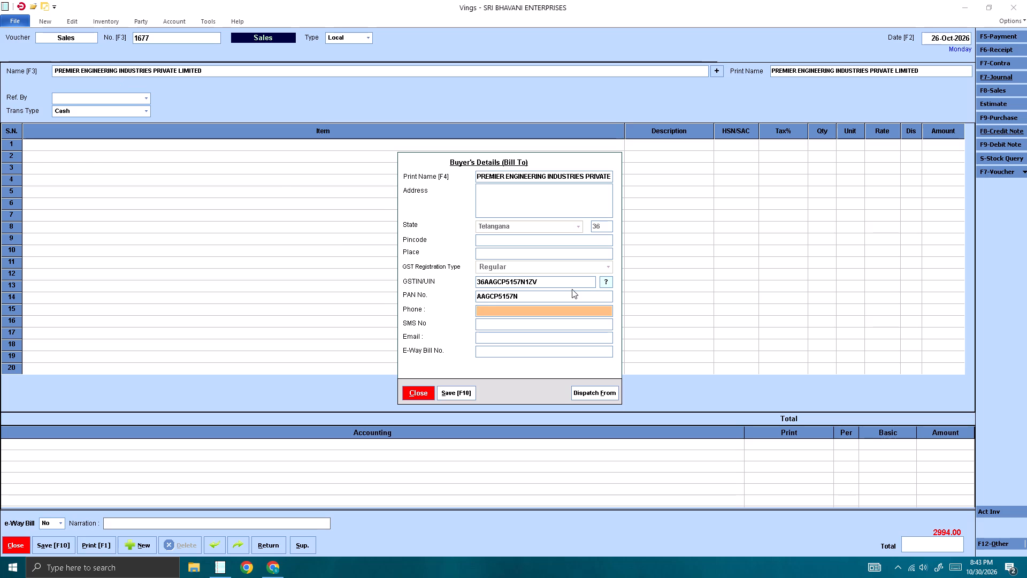
pyautogui.press('Return')
pyautogui.press('Return')
pyautogui.press('Return')
pyautogui.press('Return')
pyautogui.press('Return')
pyautogui.press('Tab')
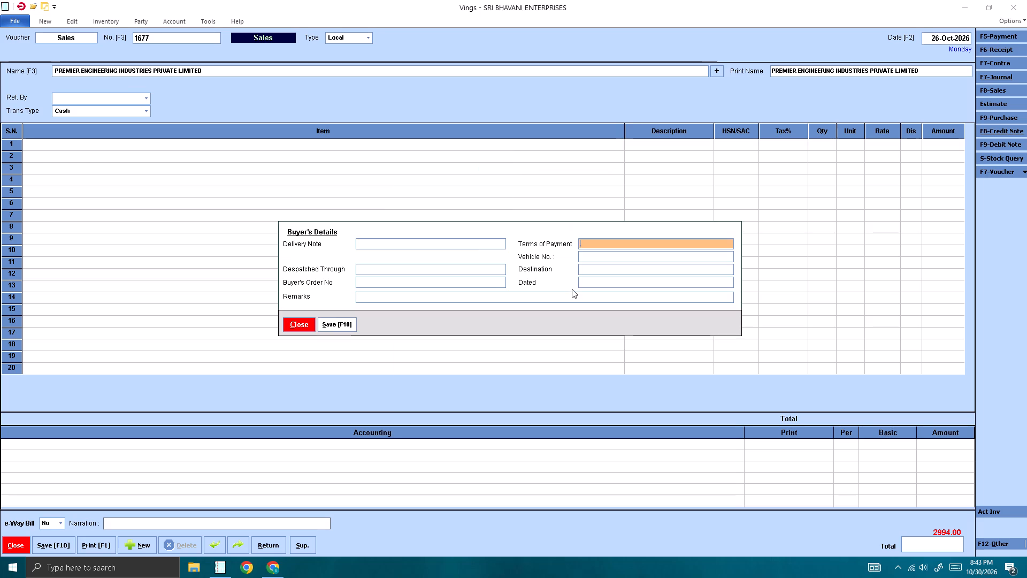
pyautogui.press('Return')
pyautogui.press('Tab')
pyautogui.press('Return')
pyautogui.press('Tab')
pyautogui.press('Tab')
pyautogui.press('Return')
pyautogui.press('Return')
pyautogui.press('Tab')
pyautogui.press('Return')
pyautogui.press('Tab')
pyautogui.press('Tab')
pyautogui.press('Return')
pyautogui.press('Return')
pyautogui.press('Return')
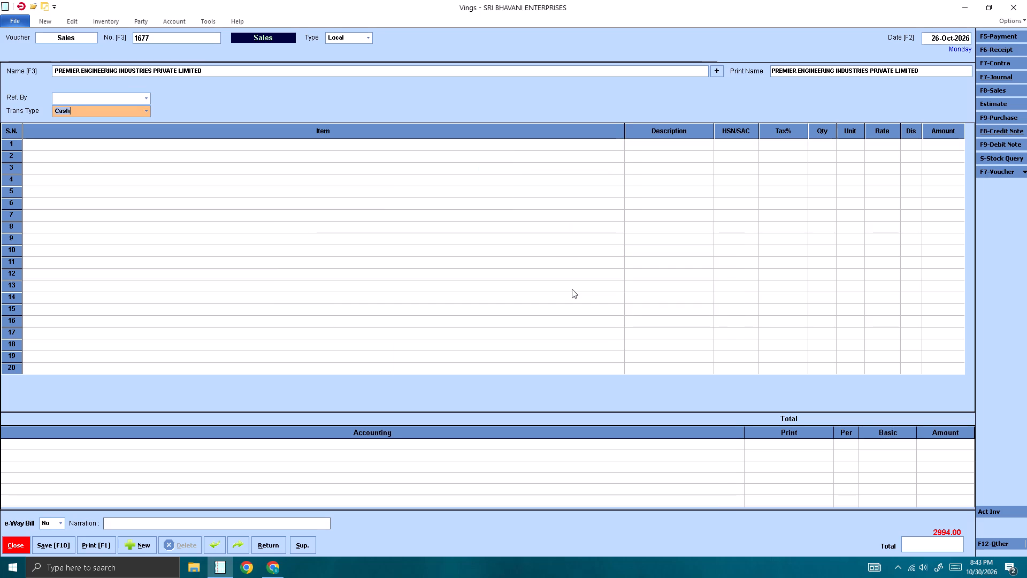
pyautogui.press('Return')
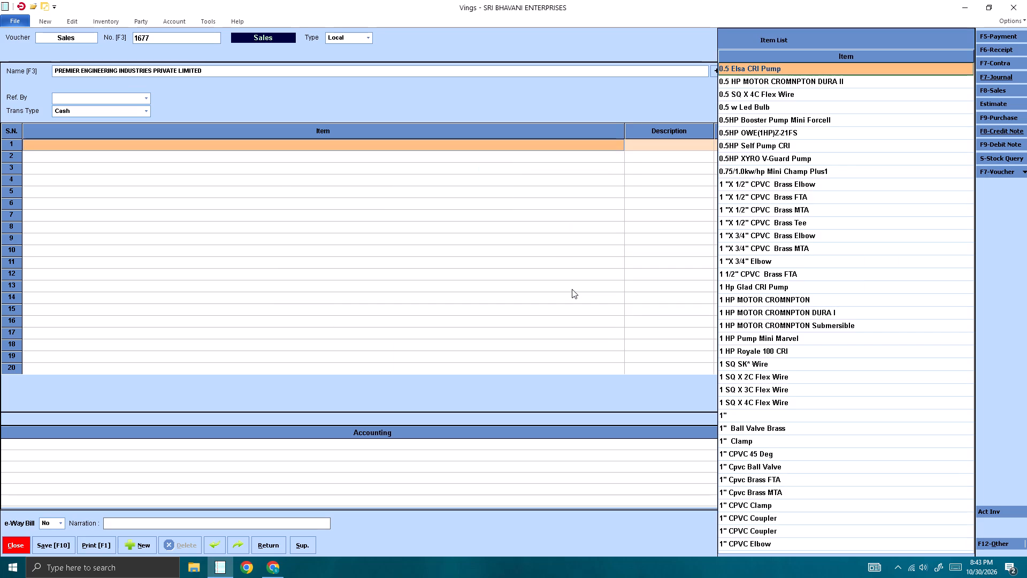
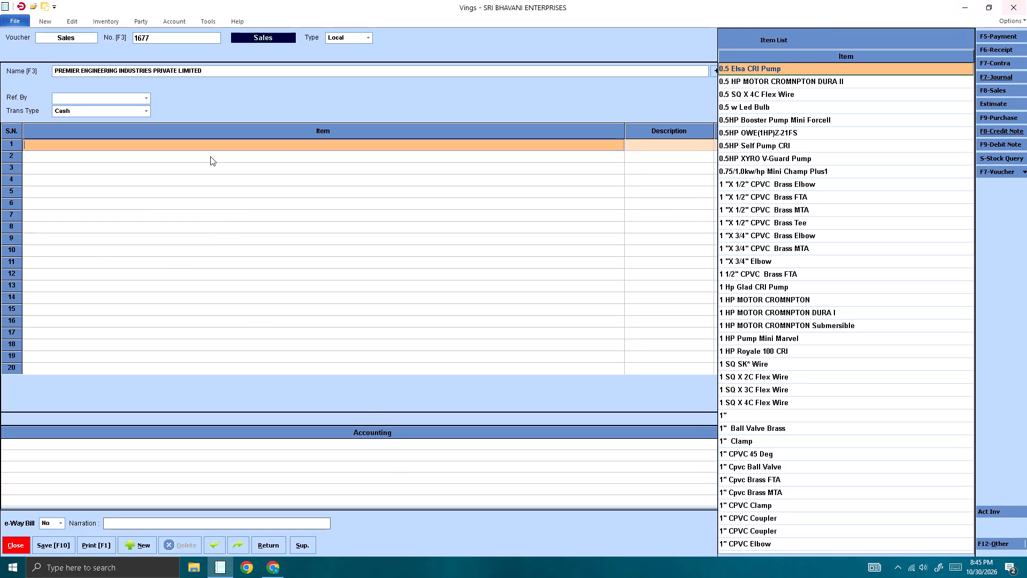
# Add 50w Orbit Flood Light as the first item of voucher 1677 with quantity 2 at the default rate.
pyautogui.write('50w')
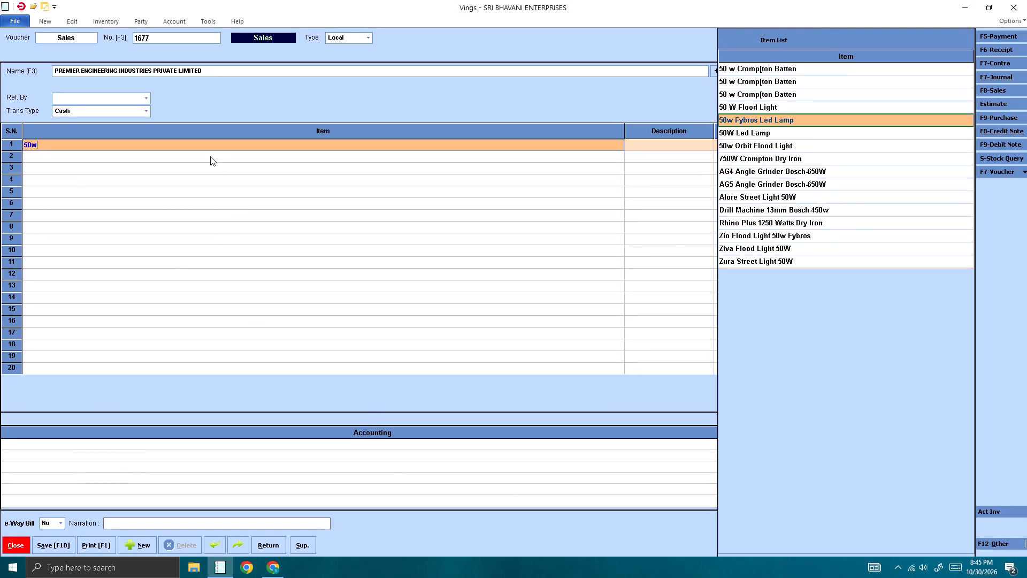
pyautogui.press('Down')
pyautogui.press('Down')
pyautogui.press('Return')
pyautogui.press('Return')
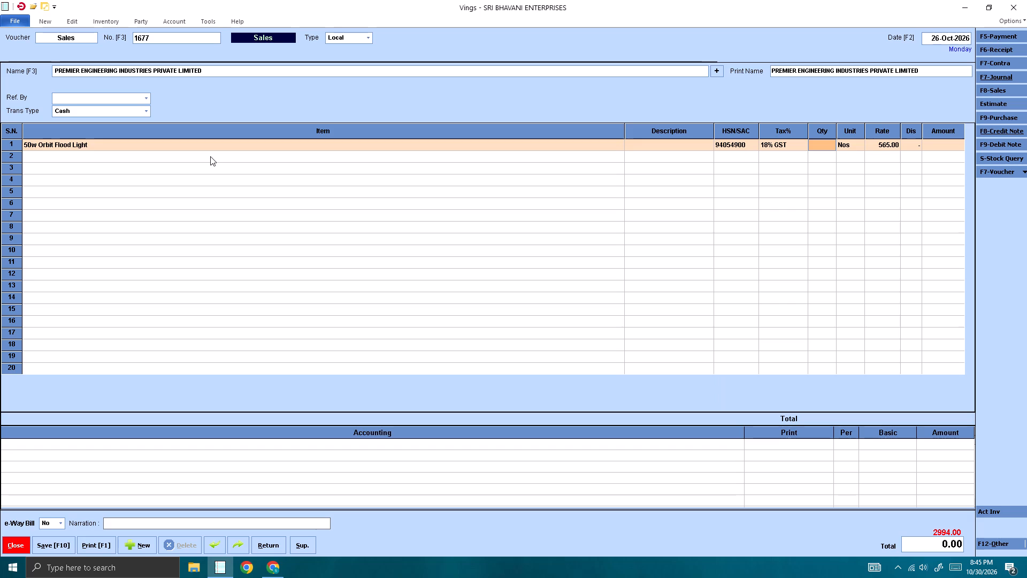
pyautogui.press('2')
pyautogui.press('Return')
pyautogui.press('Return')
pyautogui.press('Return')
pyautogui.press('Return')
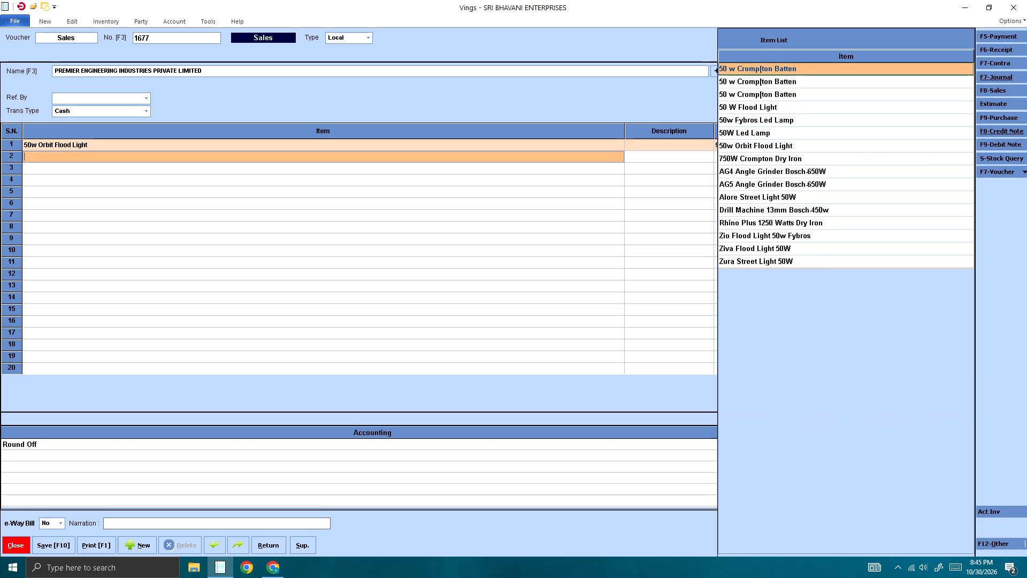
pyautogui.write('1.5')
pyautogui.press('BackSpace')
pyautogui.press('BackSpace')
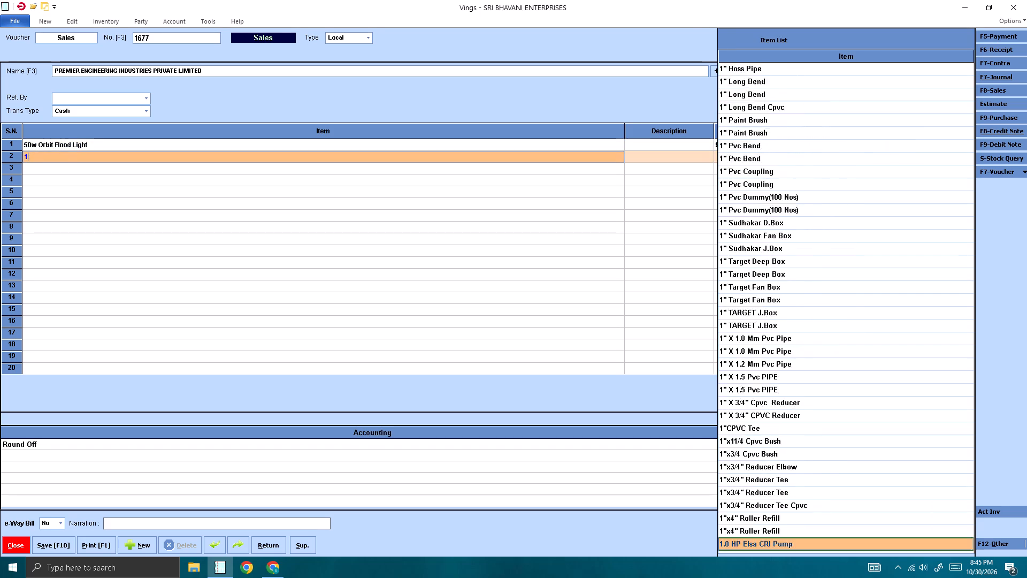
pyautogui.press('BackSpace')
# Set the quantity of 50w Orbit Flood Light in the first row to 4, keeping its default rate.
pyautogui.press('BackSpace')
pyautogui.press('BackSpace')
pyautogui.press('BackSpace')
pyautogui.press('BackSpace')
pyautogui.press('BackSpace')
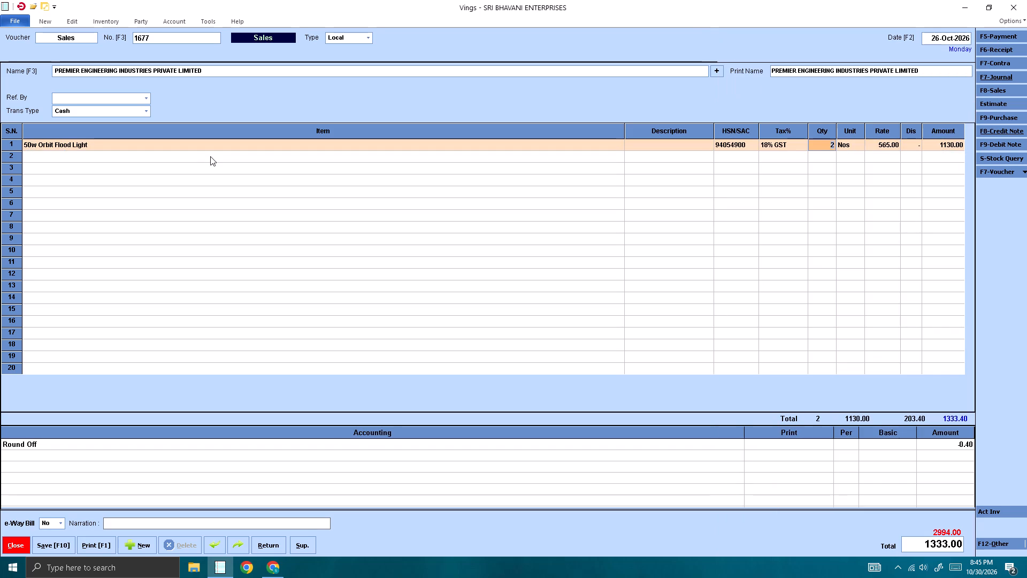
pyautogui.press('BackSpace')
pyautogui.press('Return')
pyautogui.press('4')
pyautogui.press('Return')
pyautogui.press('Return')
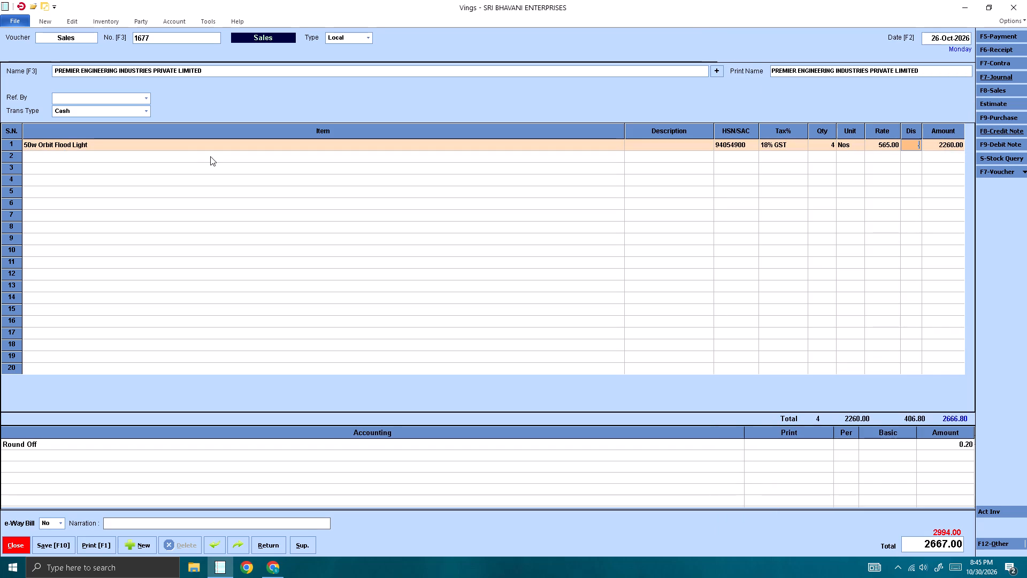
pyautogui.press('Return')
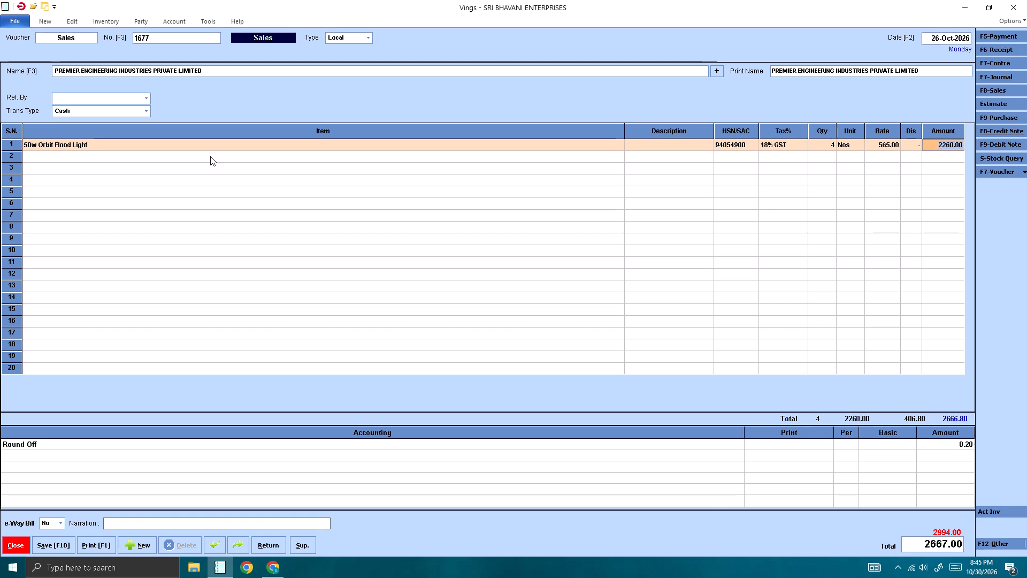
pyautogui.press('Return')
# Add COTTON WASTE as the second item with quantity 50 Kgs at the default rate.
pyautogui.write('waste')
pyautogui.press('Up')
pyautogui.press('Return')
pyautogui.press('Return')
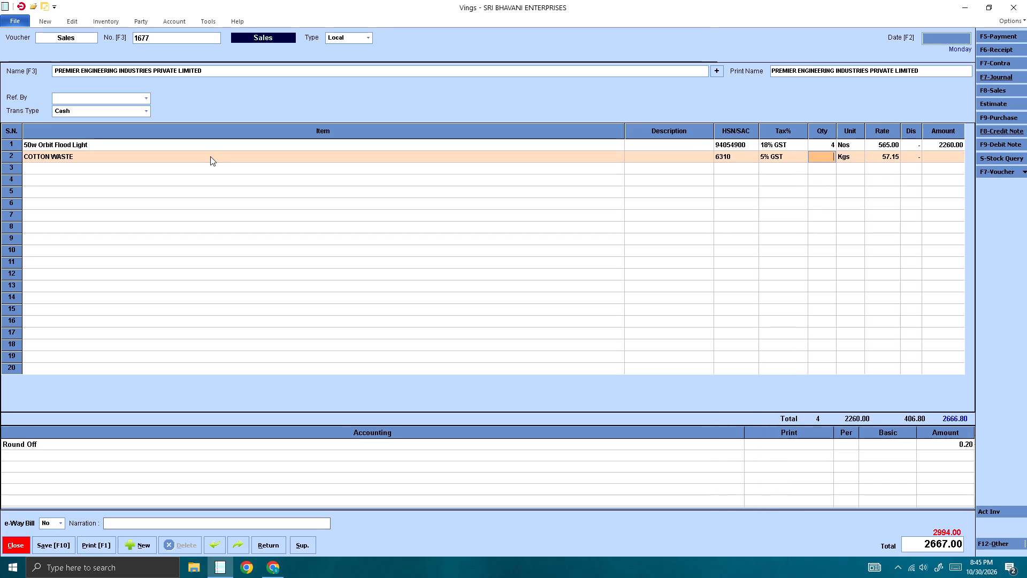
pyautogui.write('50')
pyautogui.press('Return')
pyautogui.press('Return')
pyautogui.press('Return')
pyautogui.press('Return')
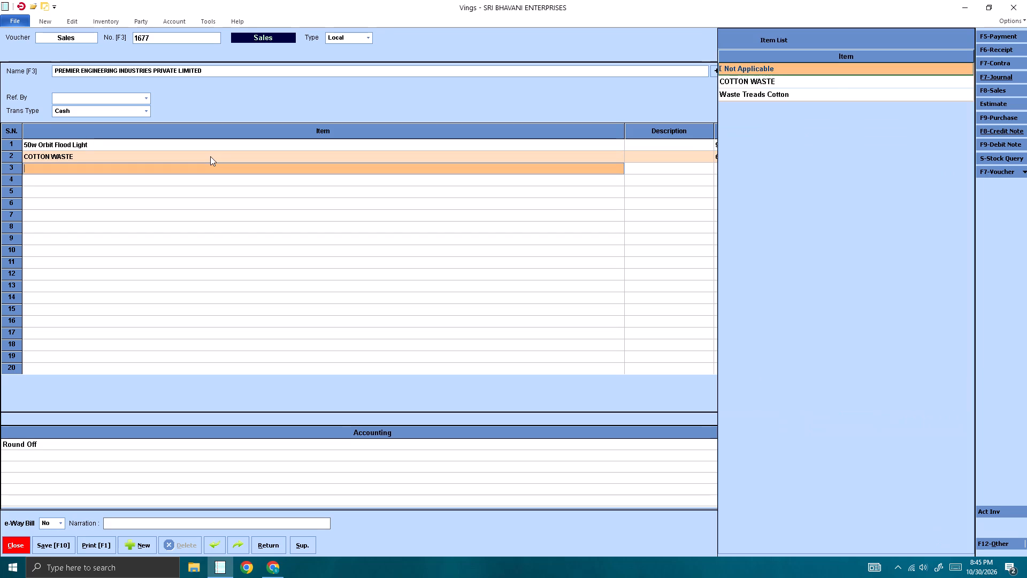
# Add 1.5 SQMM X 2C Wire as the third item with quantity 50 Mtr.
pyautogui.write('1.')
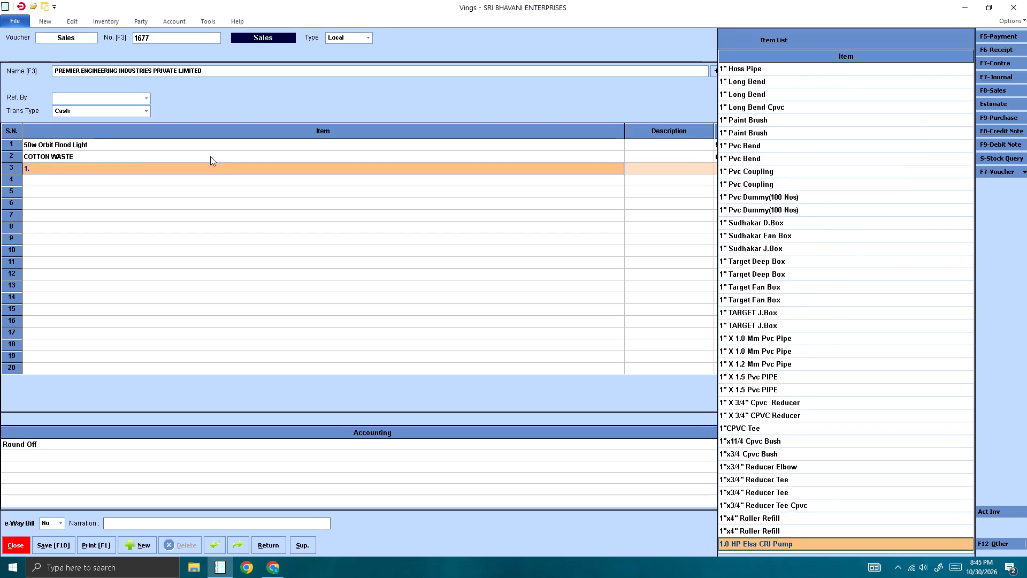
pyautogui.write('5x2c')
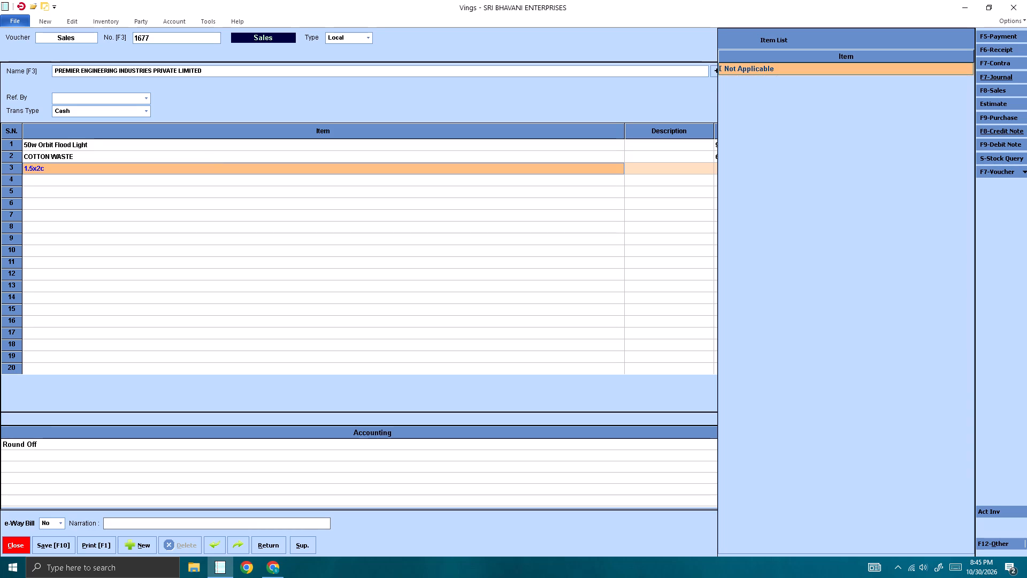
pyautogui.press('BackSpace')
pyautogui.press('BackSpace')
pyautogui.press('BackSpace')
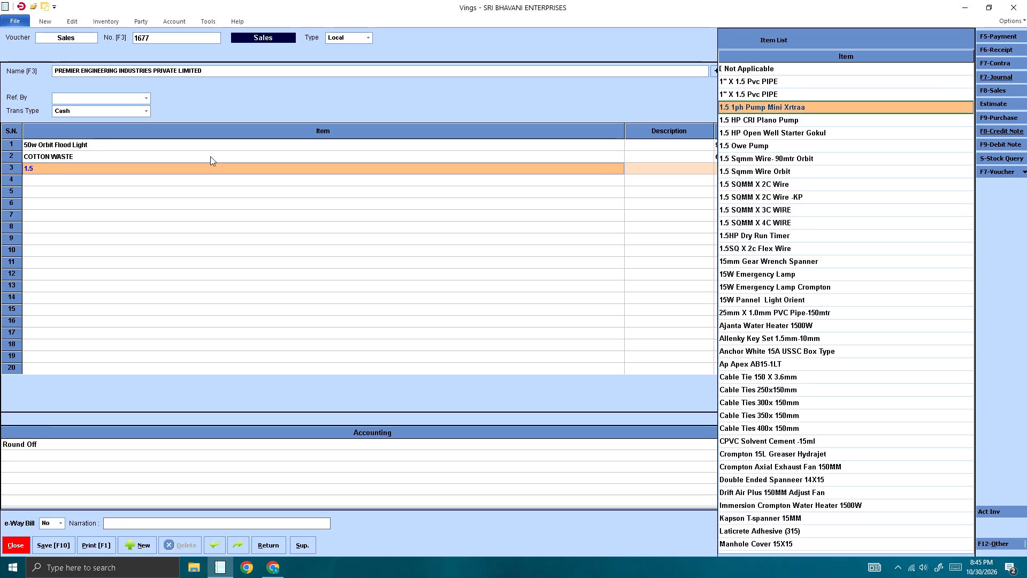
pyautogui.press('Down')
pyautogui.press('Down')
pyautogui.press('Down')
pyautogui.press('Down')
pyautogui.press('Down')
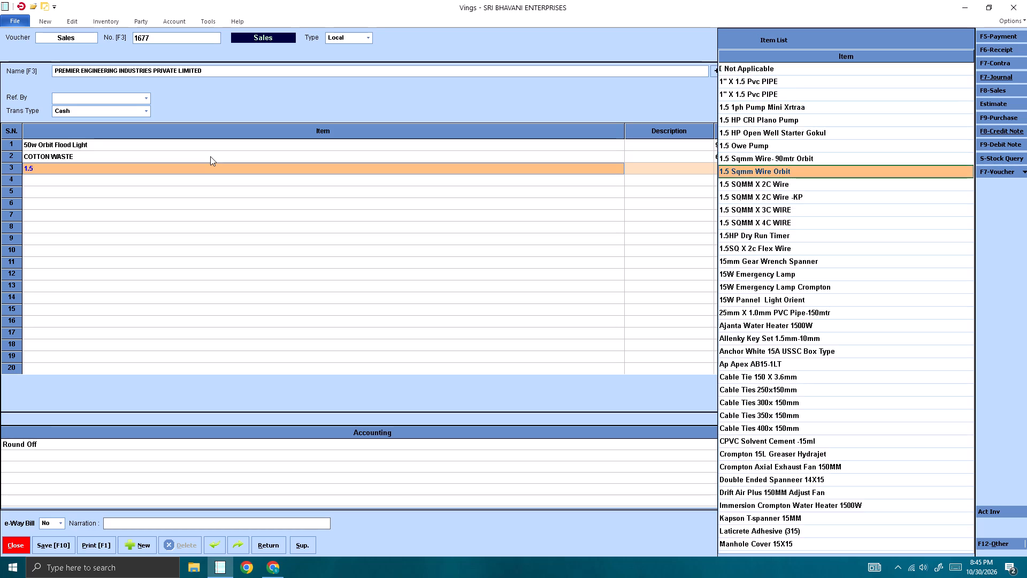
pyautogui.press('Down')
pyautogui.press('Return')
pyautogui.press('Return')
pyautogui.write('50')
pyautogui.press('Return')
pyautogui.press('Return')
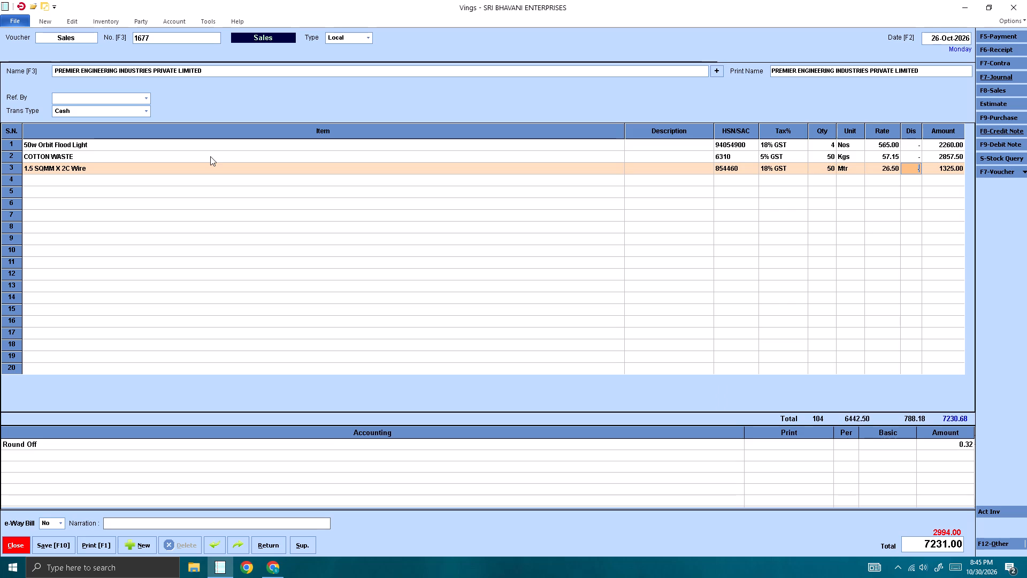
# Set the rate of the 1.5 SQMM X 2C Wire to 38 and complete its row.
pyautogui.press('BackSpace')
pyautogui.press('BackSpace')
pyautogui.press('Return')
pyautogui.write('38')
pyautogui.press('Return')
pyautogui.press('Return')
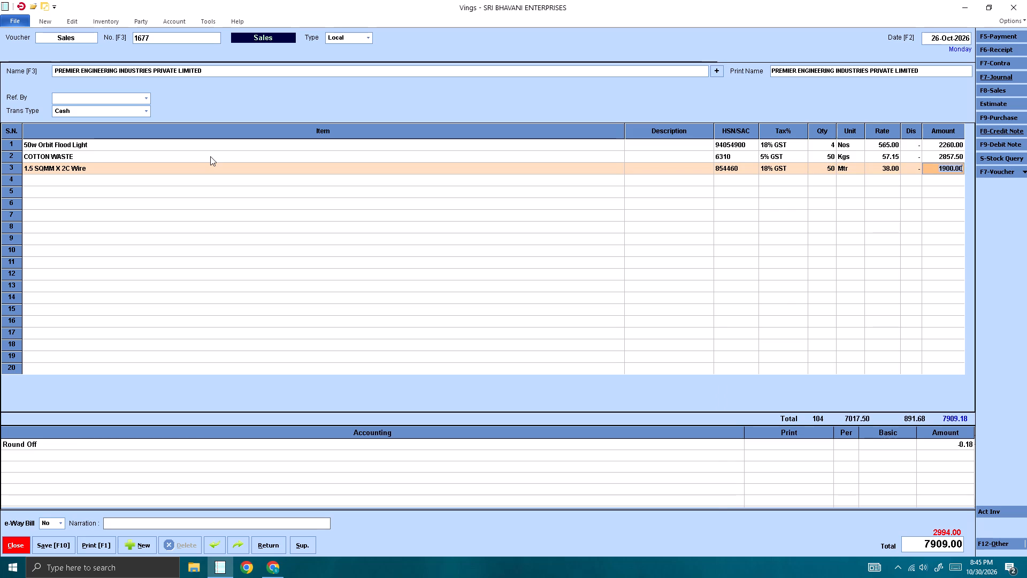
pyautogui.press('Return')
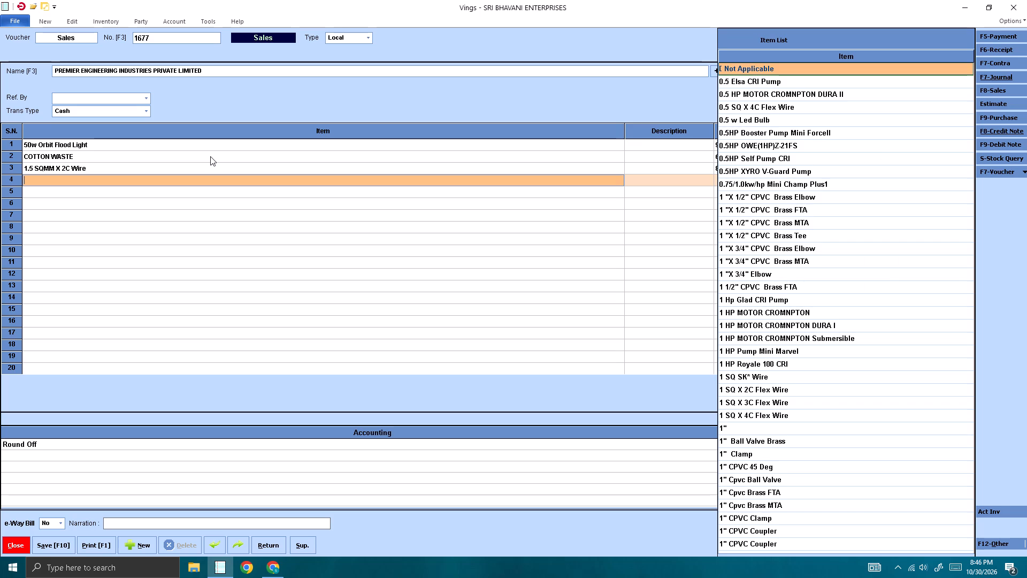
# Add 1" CPVC PIPE 13.5 SDR as the fourth item with quantity 10 Lth at the default rate.
pyautogui.write("1' cpvc")
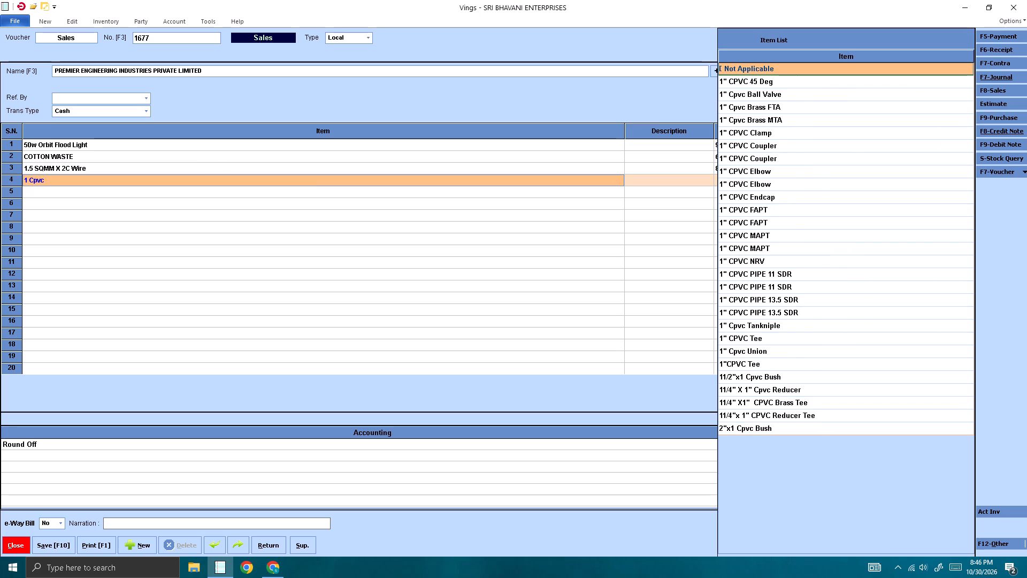
pyautogui.press('Down')
pyautogui.press('Down')
pyautogui.press('Down')
pyautogui.press('Down')
pyautogui.press('Down')
pyautogui.press('Down')
pyautogui.press('Down')
pyautogui.press('Down')
pyautogui.press('Down')
pyautogui.press('Down')
pyautogui.press('Down')
pyautogui.press('Down')
pyautogui.press('Down')
pyautogui.press('Down')
pyautogui.press('Down')
pyautogui.press('Down')
pyautogui.press('Down')
pyautogui.press('Down')
pyautogui.press('Return')
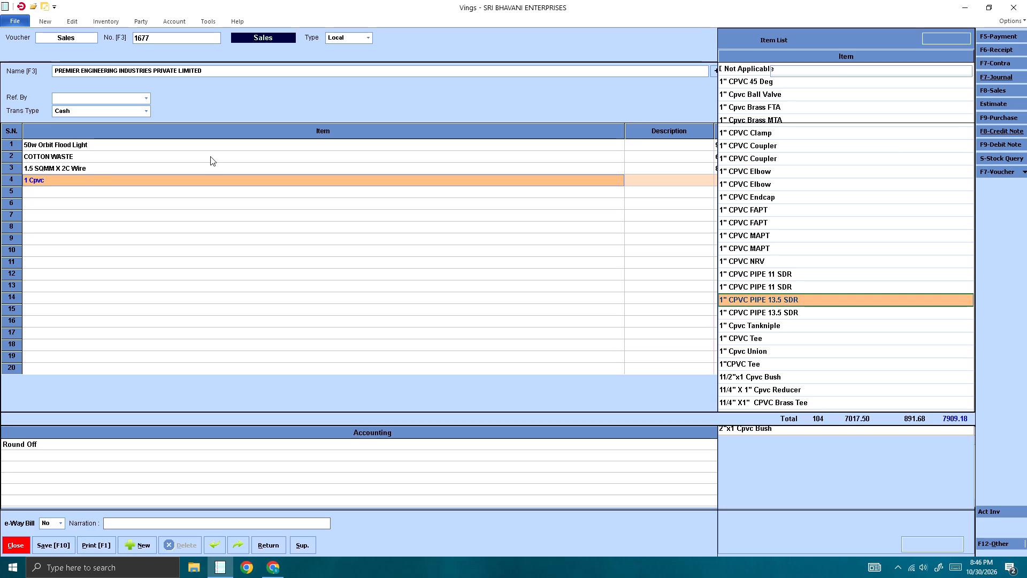
pyautogui.press('Return')
pyautogui.write('10')
pyautogui.press('Return')
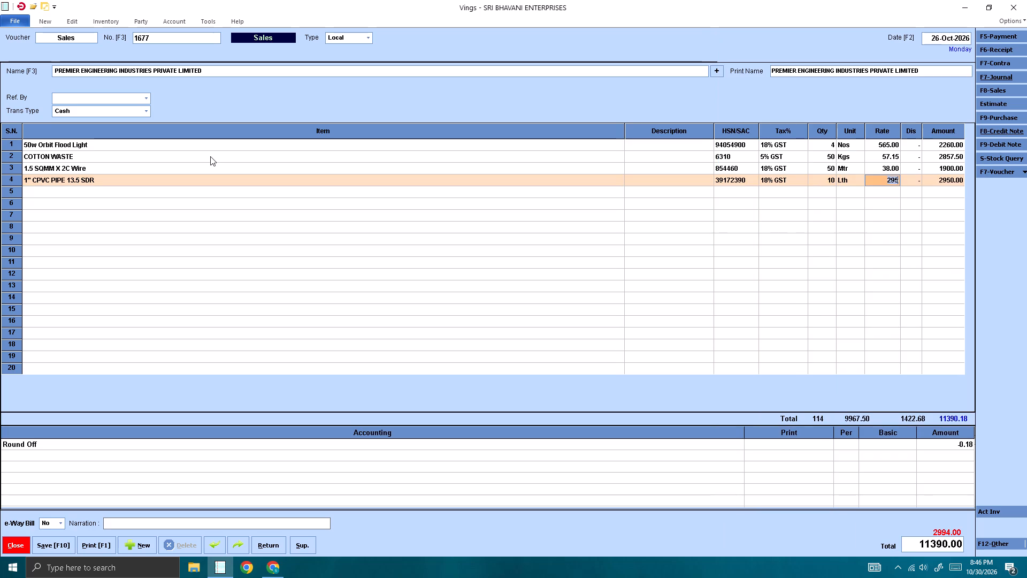
pyautogui.press('Return')
pyautogui.press('Return')
pyautogui.press('Return')
# Add 1" CPVC 45 Deg as the fifth item with quantity 20 Nos at the default rate.
pyautogui.write('1"')
pyautogui.press('Down')
pyautogui.press('Down')
pyautogui.press('Down')
pyautogui.press('Down')
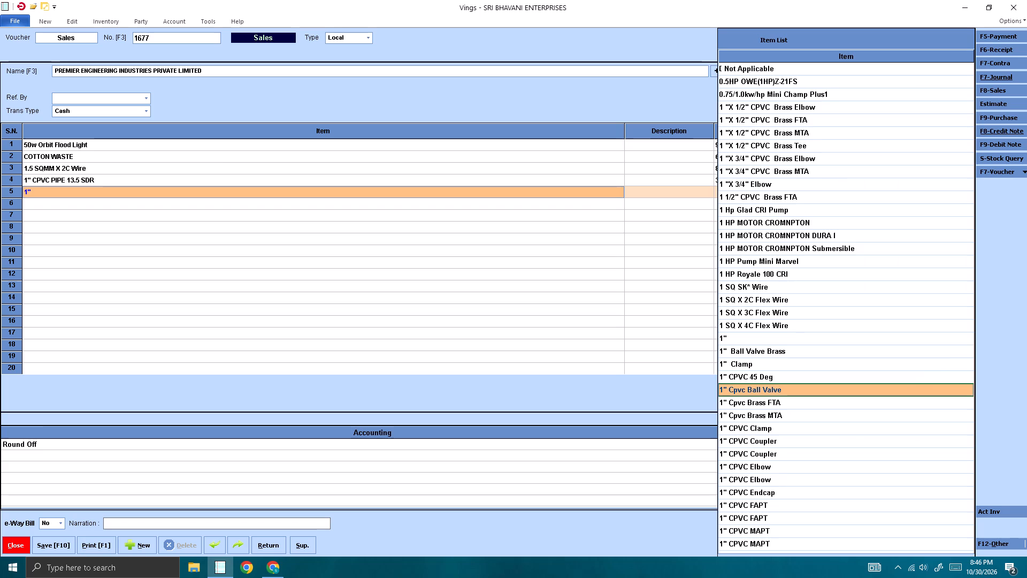
pyautogui.press('Up')
pyautogui.press('Return')
pyautogui.press('Return')
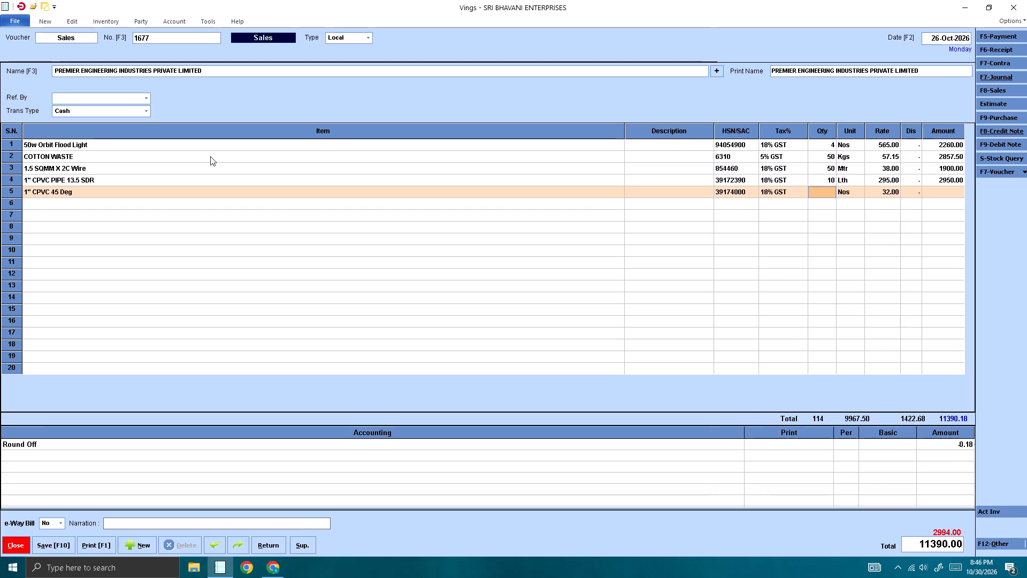
pyautogui.write('20')
pyautogui.press('Return')
pyautogui.press('Return')
pyautogui.press('Return')
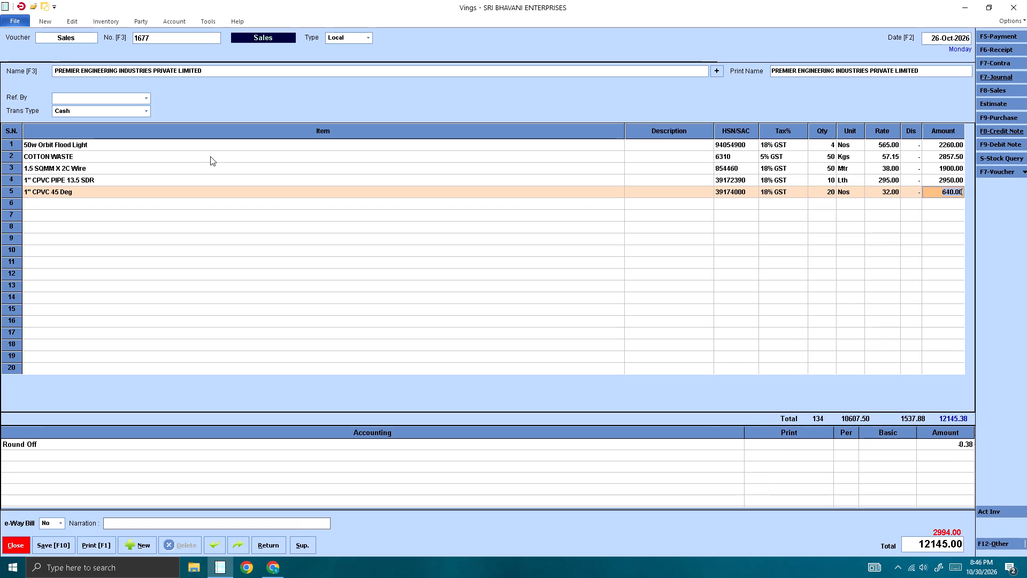
pyautogui.press('Return')
# Add 1" Cpvc Ball Valve as the sixth item with quantity 4 Nos at a rate of 197.
pyautogui.press('1')
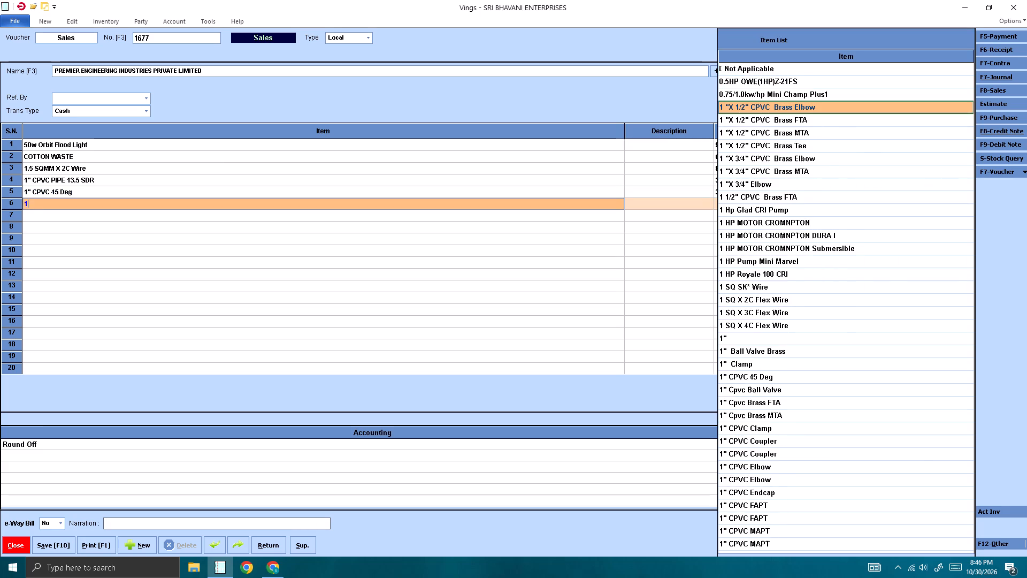
pyautogui.write('"')
pyautogui.press('space')
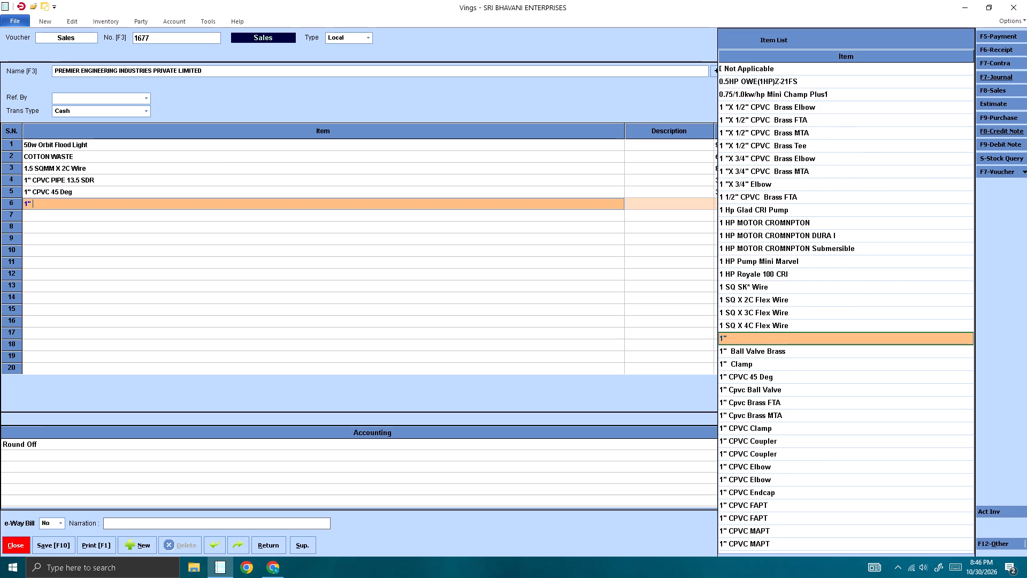
pyautogui.press('Down')
pyautogui.press('Down')
pyautogui.press('Down')
pyautogui.press('Down')
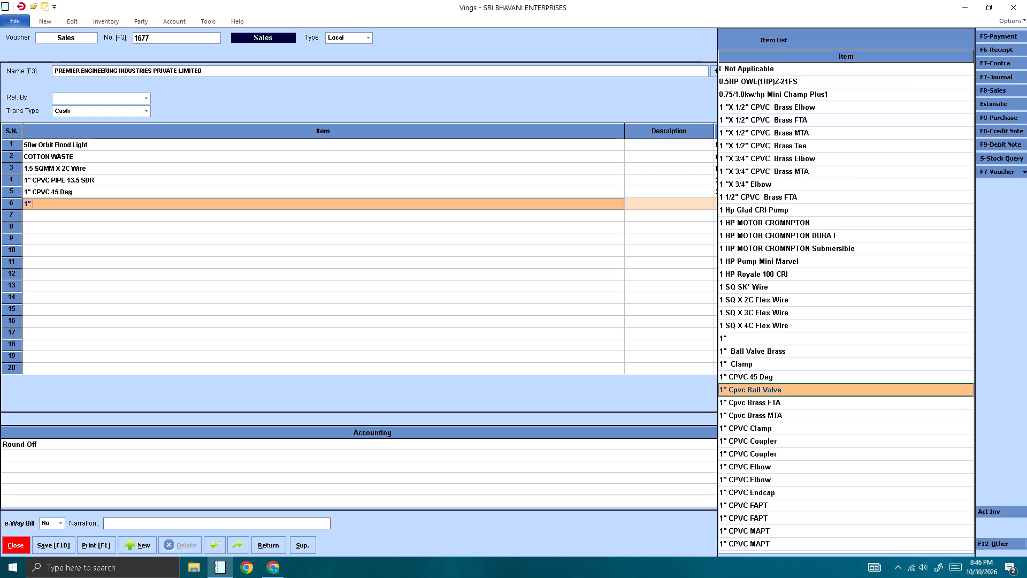
pyautogui.press('Return')
pyautogui.press('Return')
pyautogui.press('4')
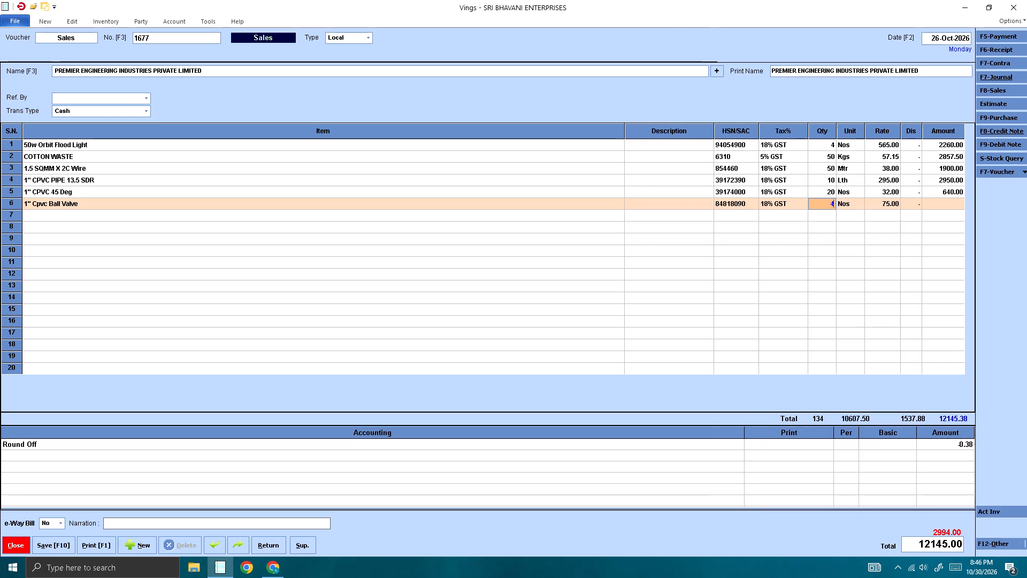
pyautogui.press('Return')
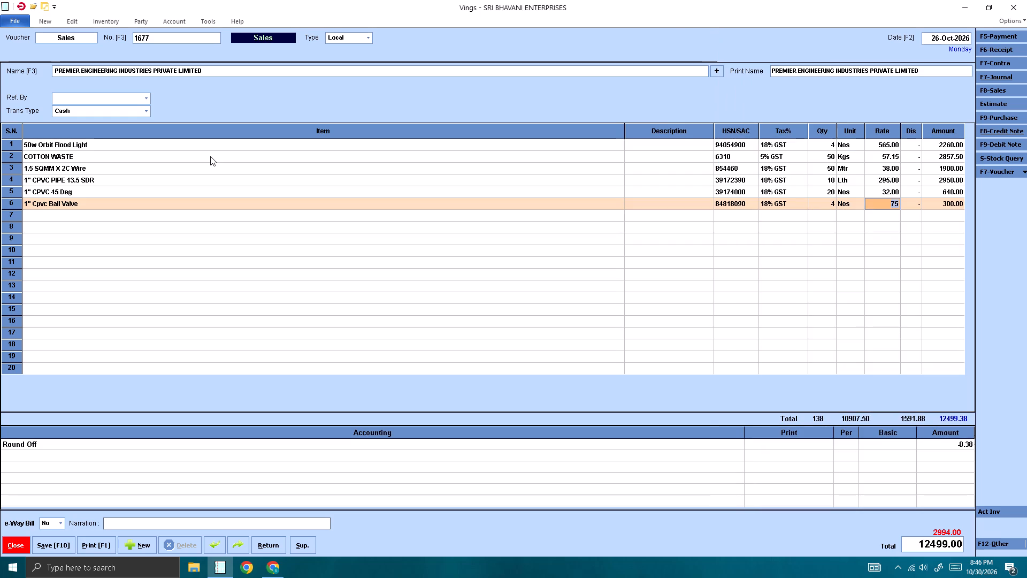
pyautogui.write('197')
pyautogui.press('Return')
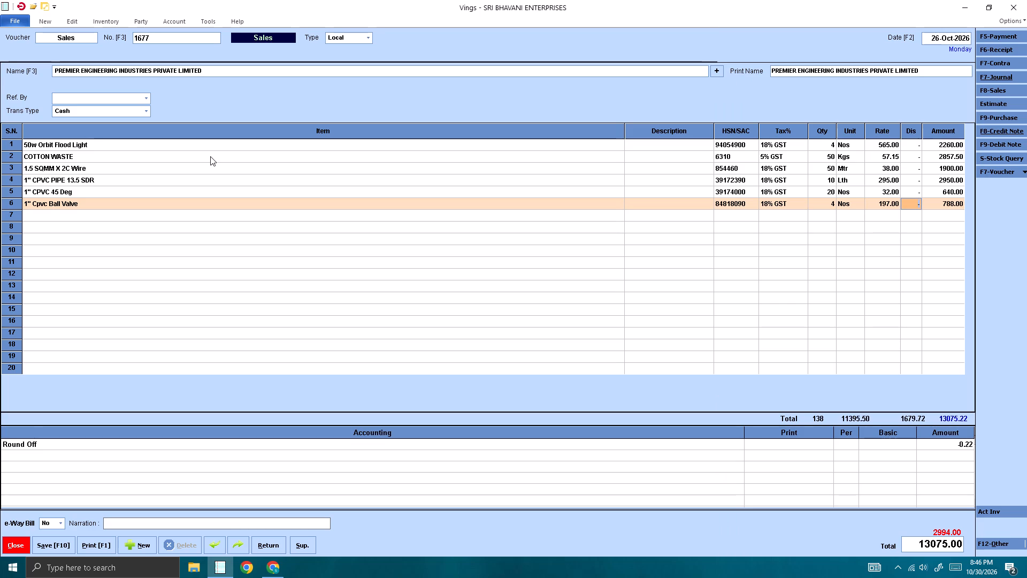
pyautogui.press('Return')
pyautogui.press('Return')
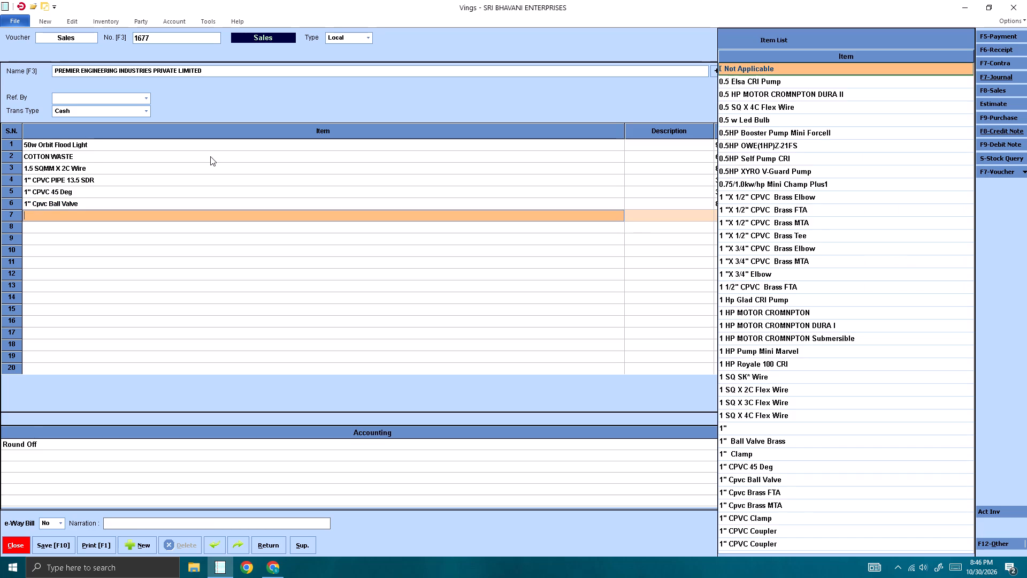
# Add CPVC Solvent Cement -118ml as the seventh item with quantity 2 Nos at the default rate.
pyautogui.write('solv')
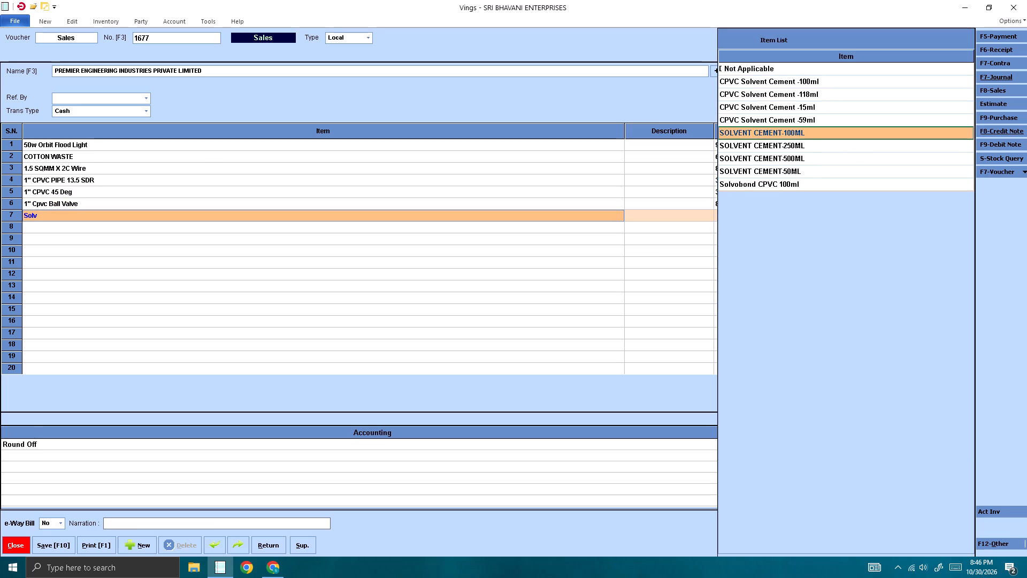
pyautogui.press('Up')
pyautogui.press('Up')
pyautogui.press('Up')
pyautogui.press('Return')
pyautogui.press('Return')
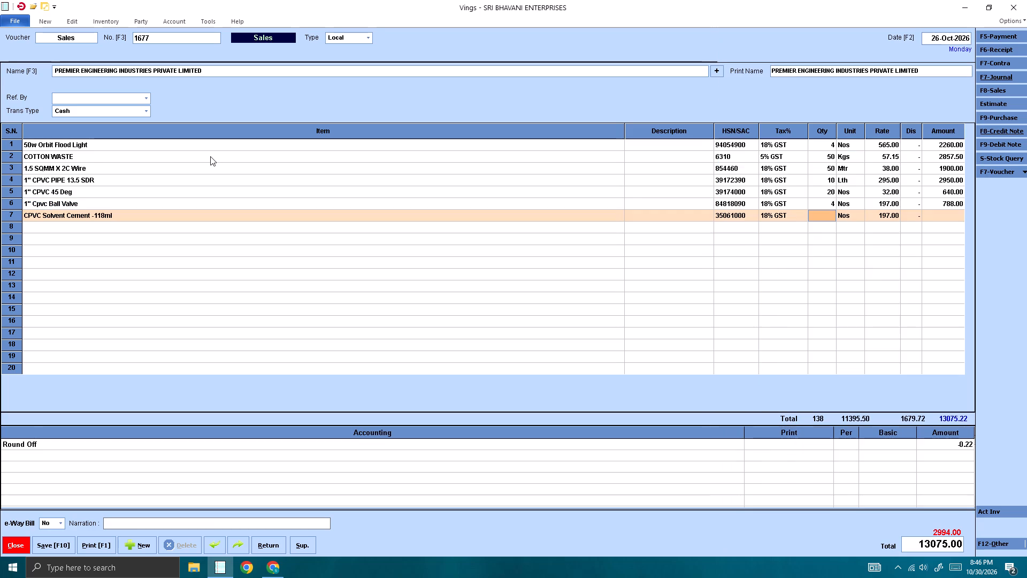
pyautogui.press('2')
pyautogui.press('Return')
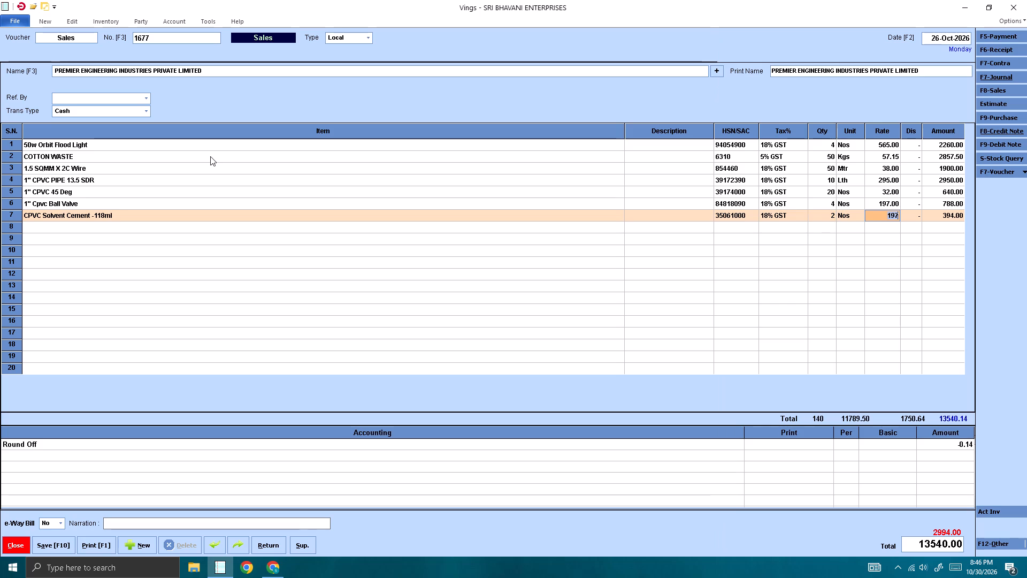
pyautogui.press('Return')
pyautogui.press('Return')
pyautogui.press('Return')
# Add Insulation Tape as the eighth item with quantity 17 Pcs at the default rate.
pyautogui.write('insu')
pyautogui.press('Return')
pyautogui.press('Return')
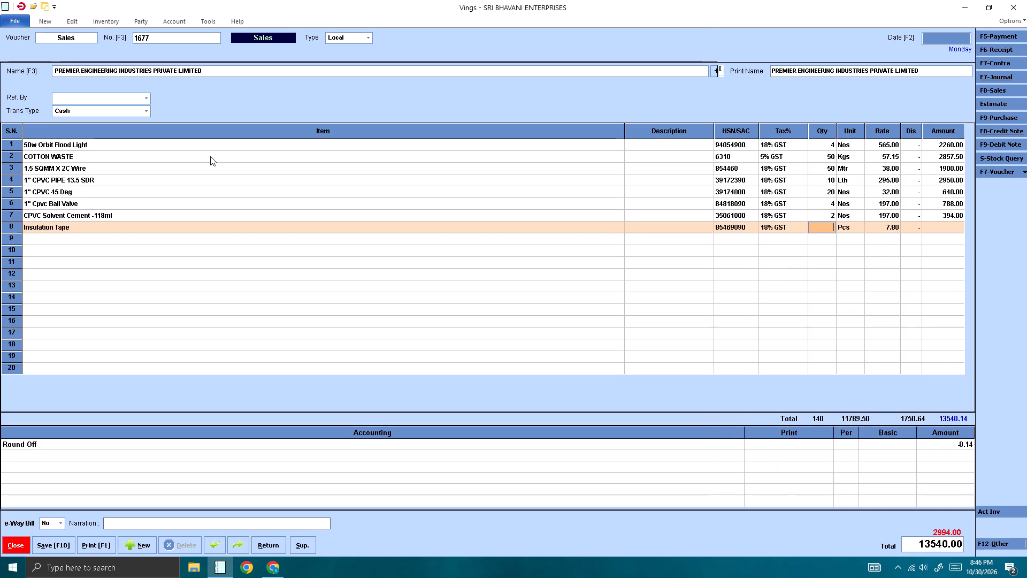
pyautogui.write('20')
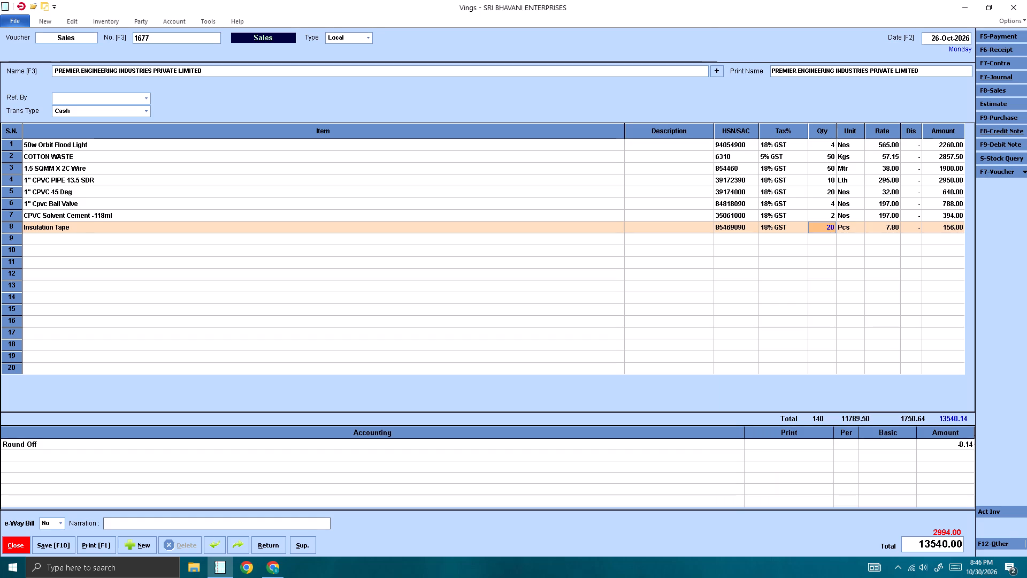
pyautogui.press('Return')
pyautogui.press('BackSpace')
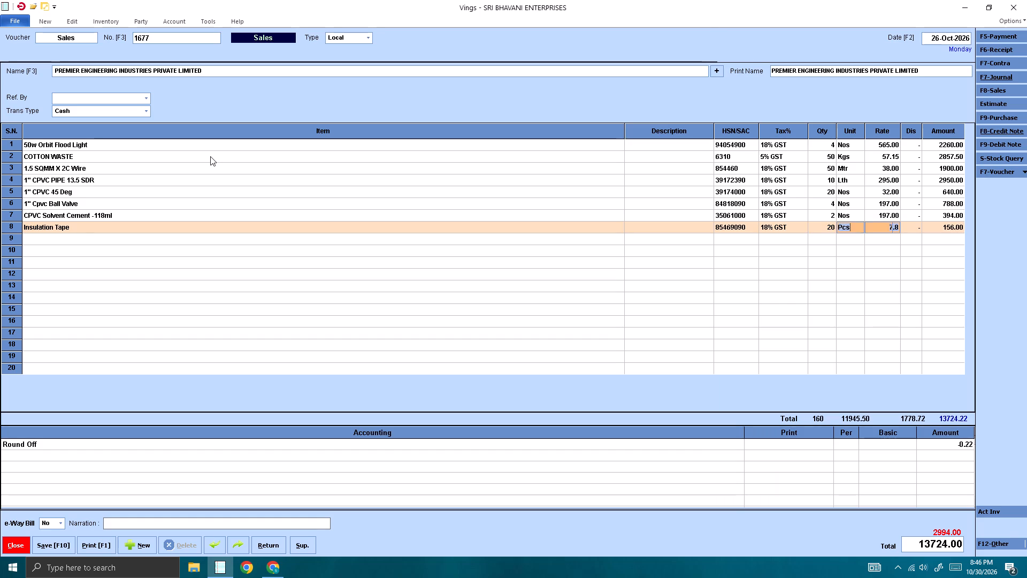
pyautogui.press('BackSpace')
pyautogui.press('1')
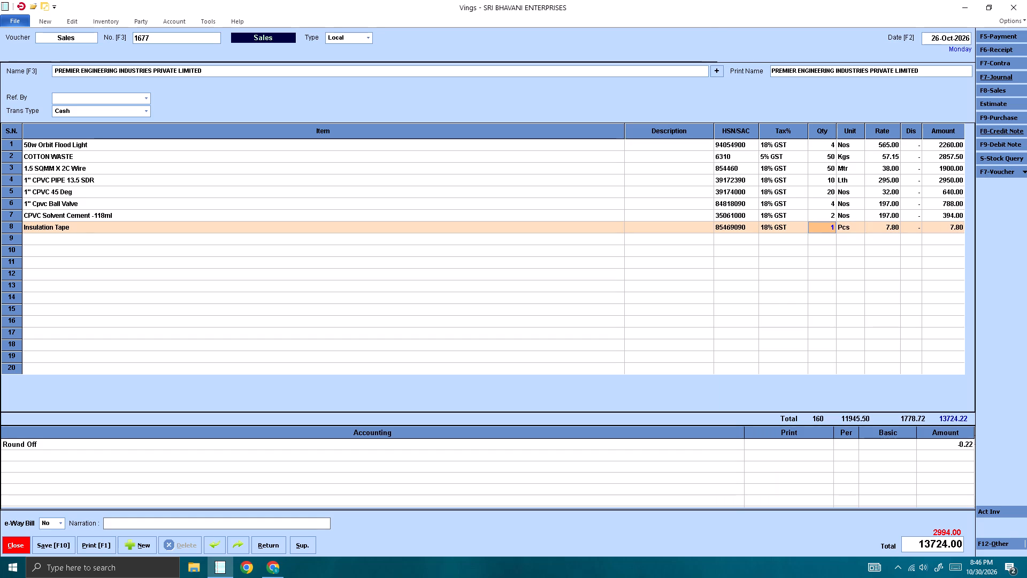
pyautogui.press('7')
pyautogui.press('Return')
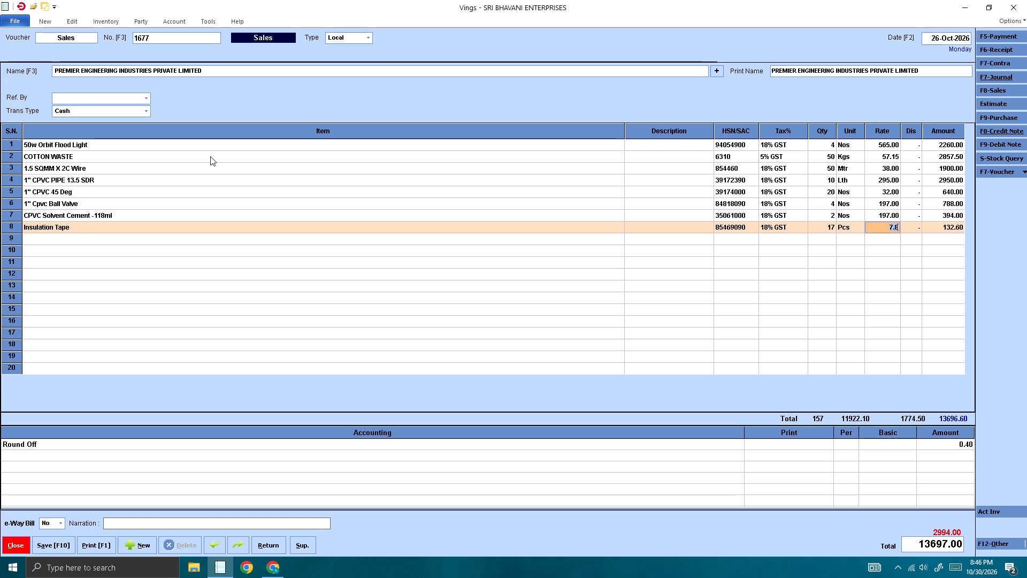
# Save sales voucher 1677, keeping the 26-Oct-2026 voucher date.
pyautogui.click(53, 542)
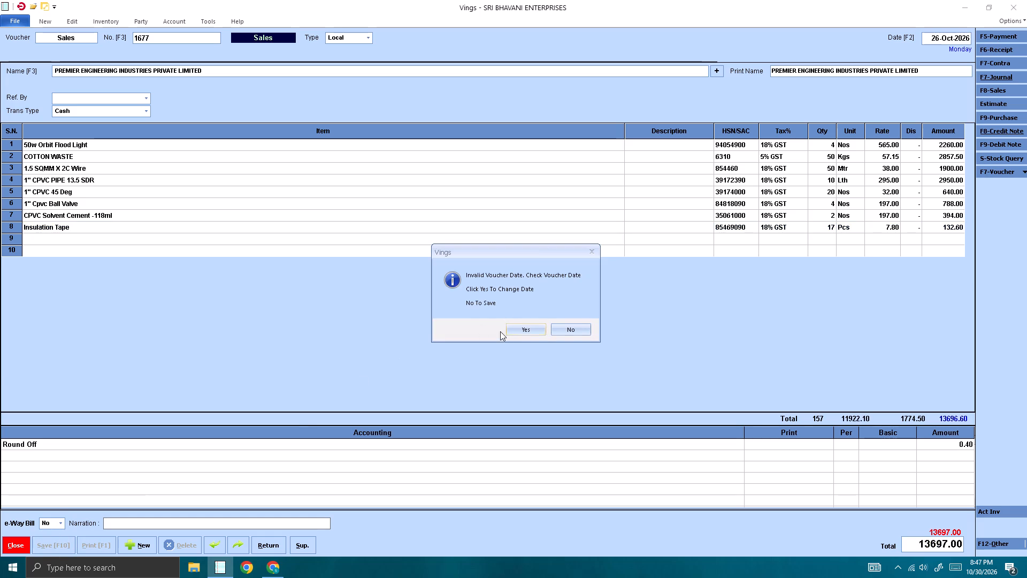
pyautogui.moveTo(563, 329); pyautogui.dragTo(562, 347)
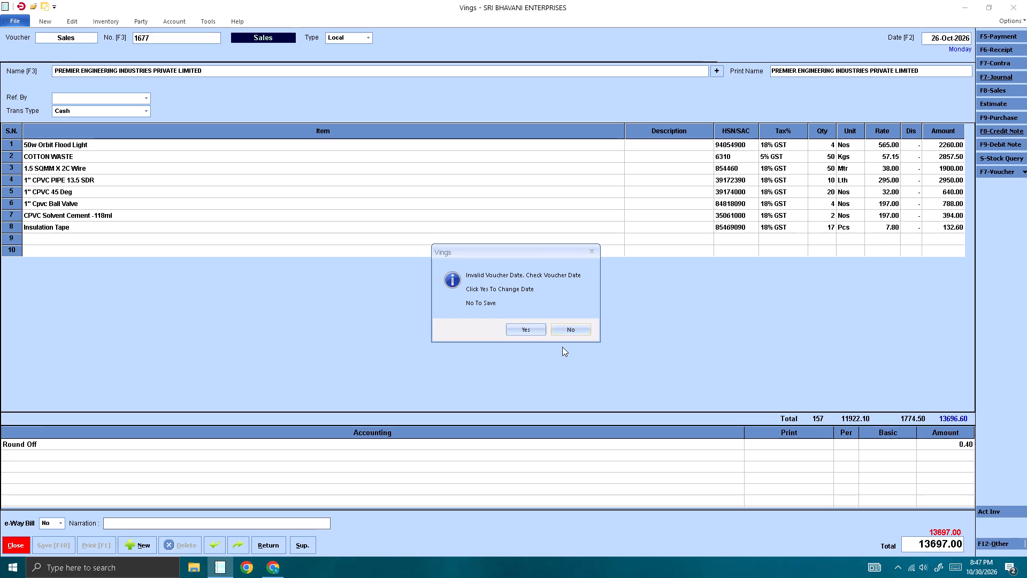
pyautogui.click(563, 329)
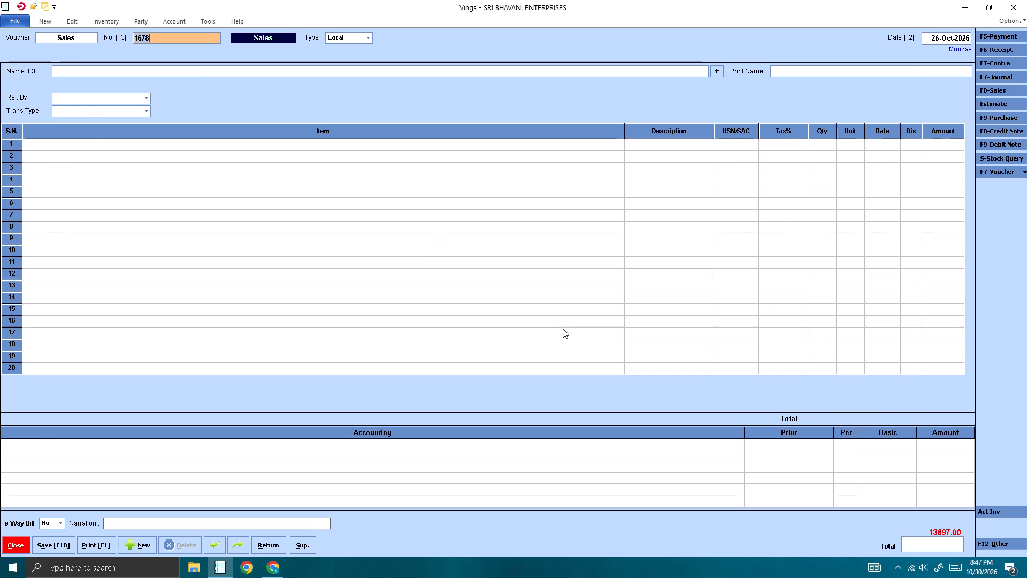